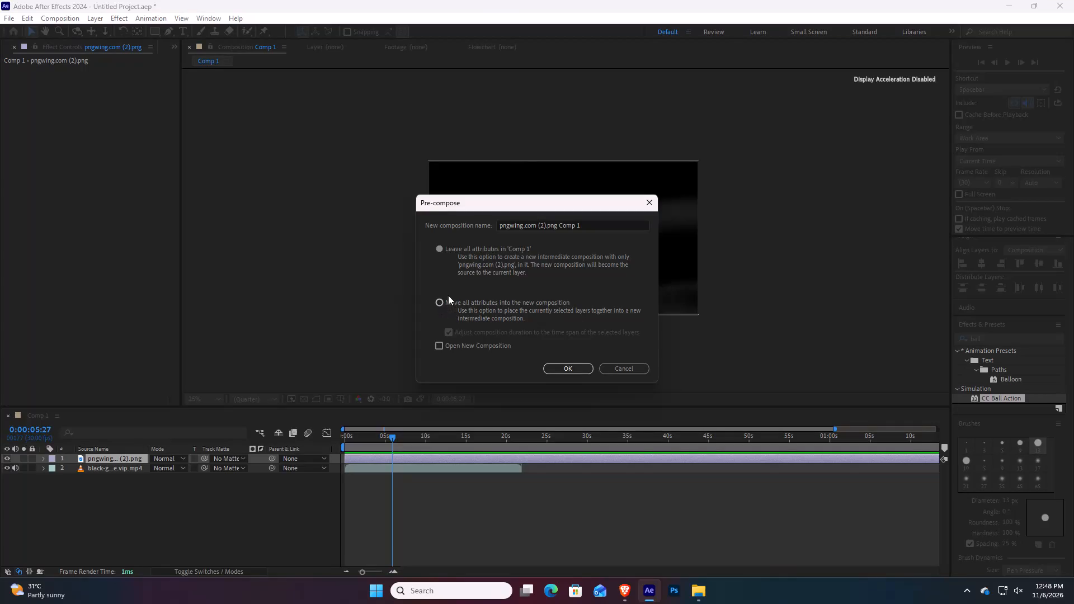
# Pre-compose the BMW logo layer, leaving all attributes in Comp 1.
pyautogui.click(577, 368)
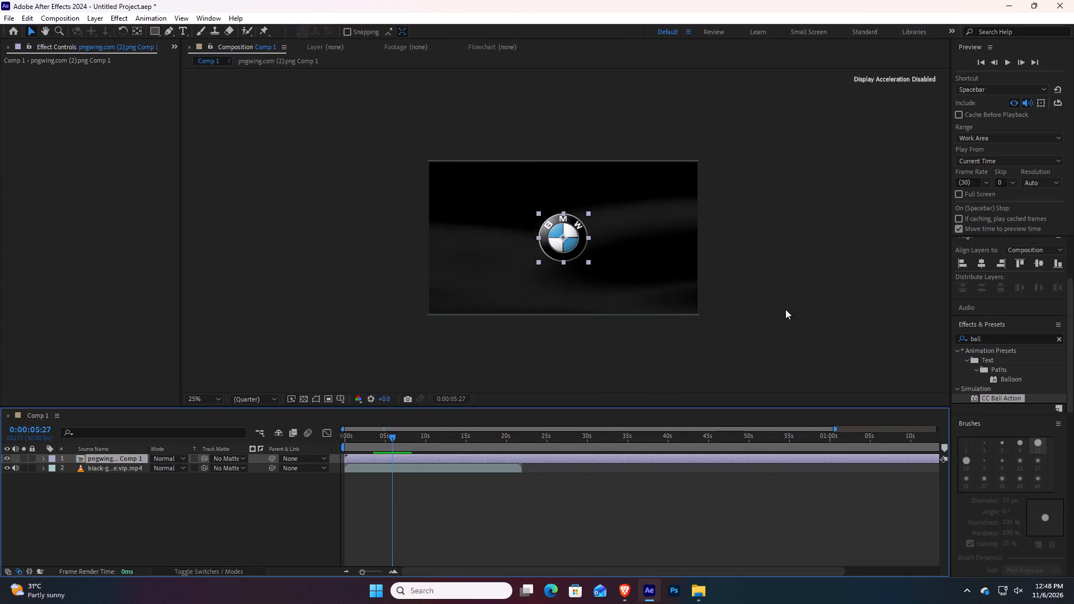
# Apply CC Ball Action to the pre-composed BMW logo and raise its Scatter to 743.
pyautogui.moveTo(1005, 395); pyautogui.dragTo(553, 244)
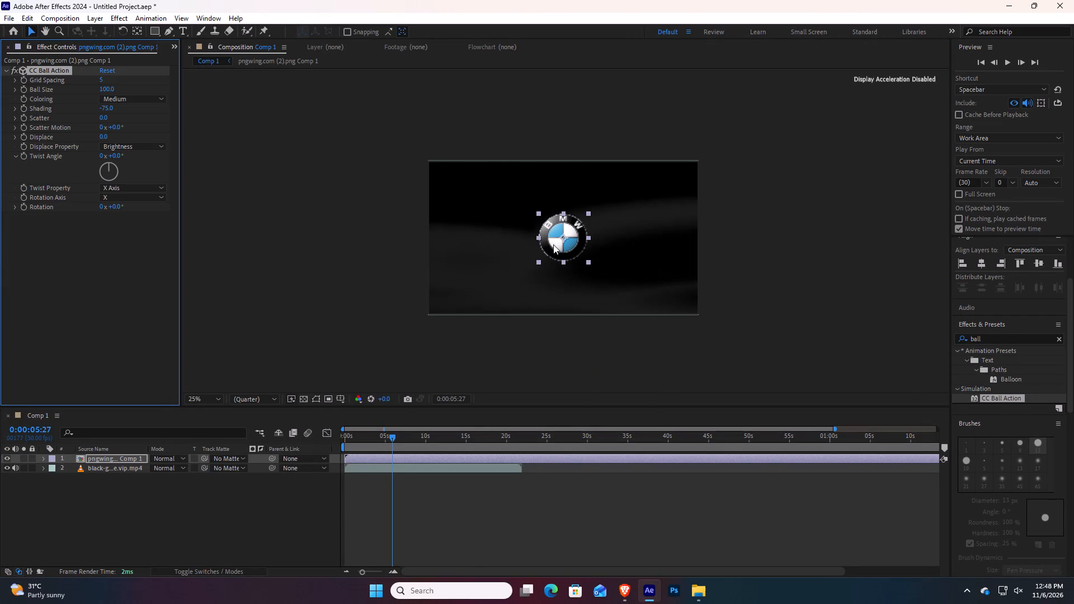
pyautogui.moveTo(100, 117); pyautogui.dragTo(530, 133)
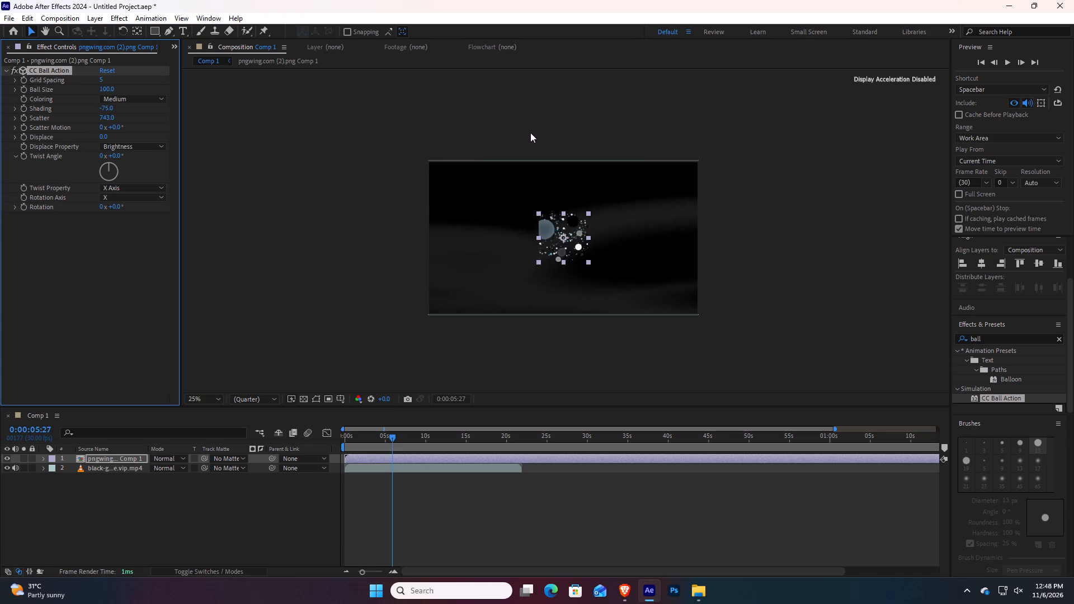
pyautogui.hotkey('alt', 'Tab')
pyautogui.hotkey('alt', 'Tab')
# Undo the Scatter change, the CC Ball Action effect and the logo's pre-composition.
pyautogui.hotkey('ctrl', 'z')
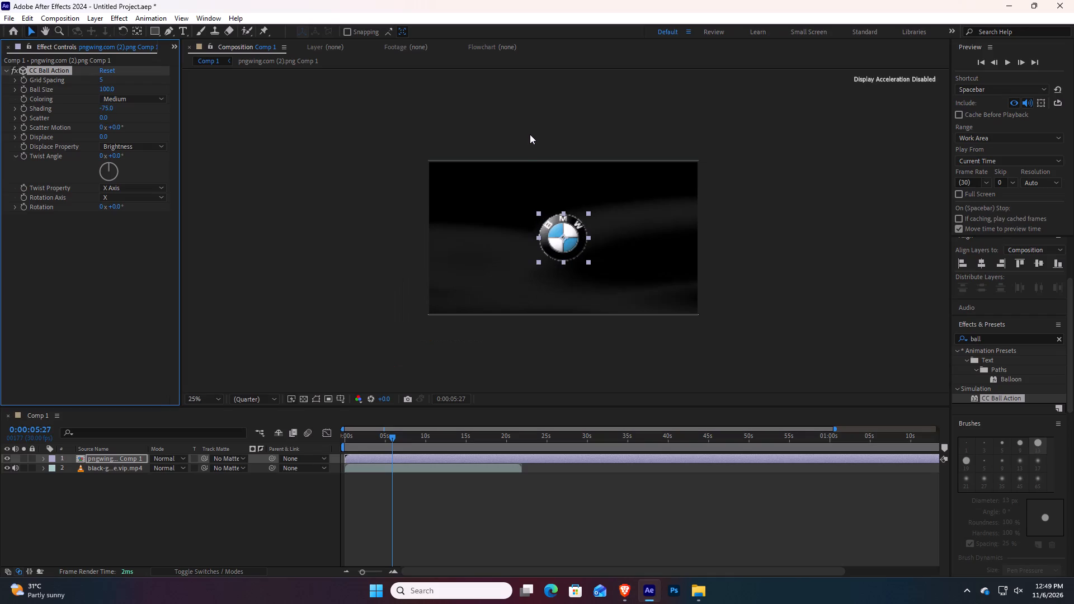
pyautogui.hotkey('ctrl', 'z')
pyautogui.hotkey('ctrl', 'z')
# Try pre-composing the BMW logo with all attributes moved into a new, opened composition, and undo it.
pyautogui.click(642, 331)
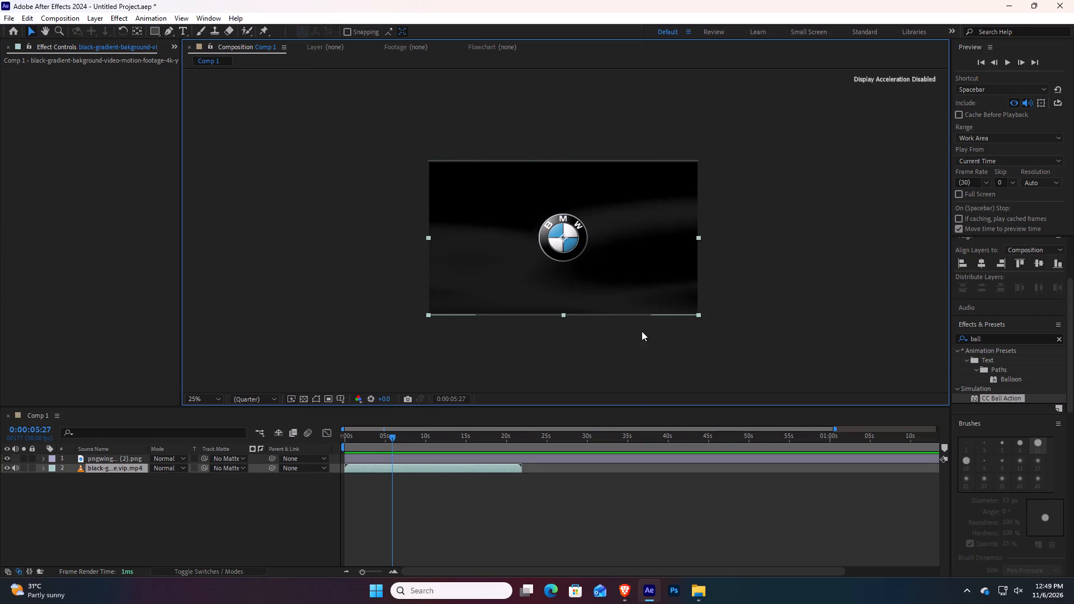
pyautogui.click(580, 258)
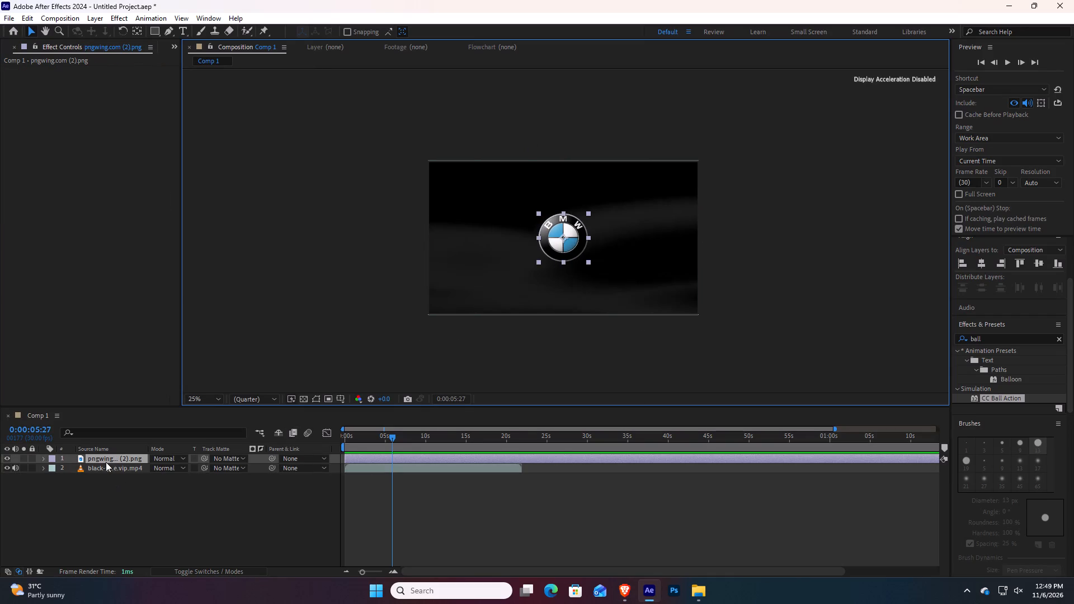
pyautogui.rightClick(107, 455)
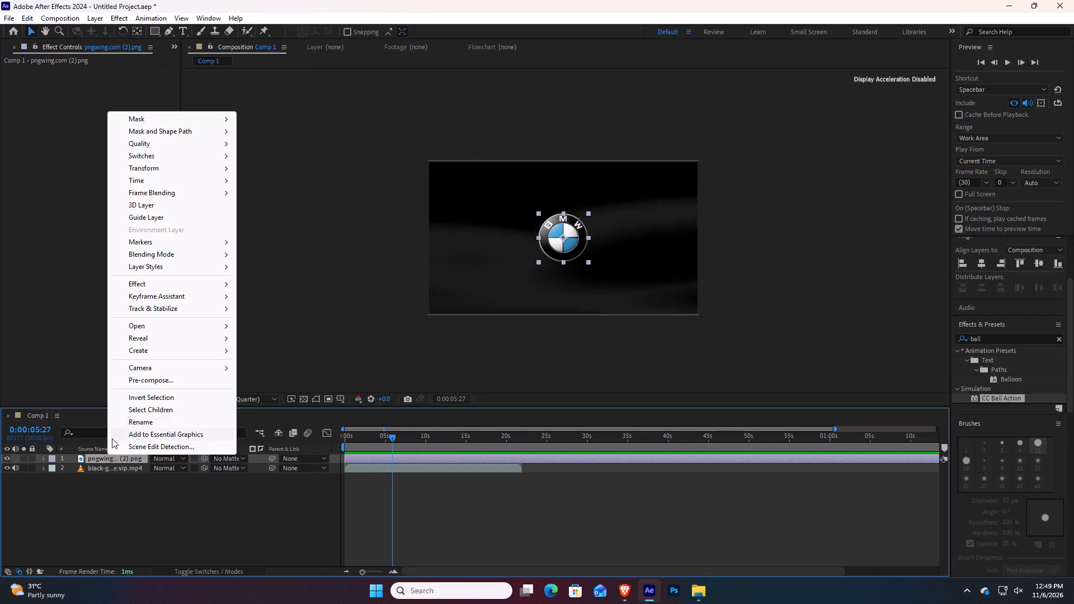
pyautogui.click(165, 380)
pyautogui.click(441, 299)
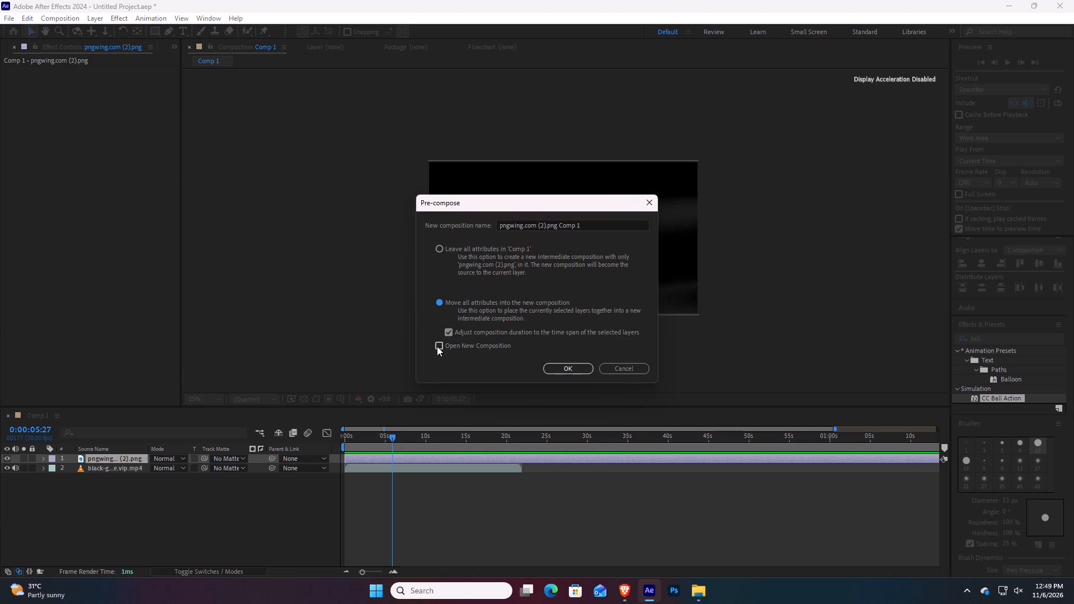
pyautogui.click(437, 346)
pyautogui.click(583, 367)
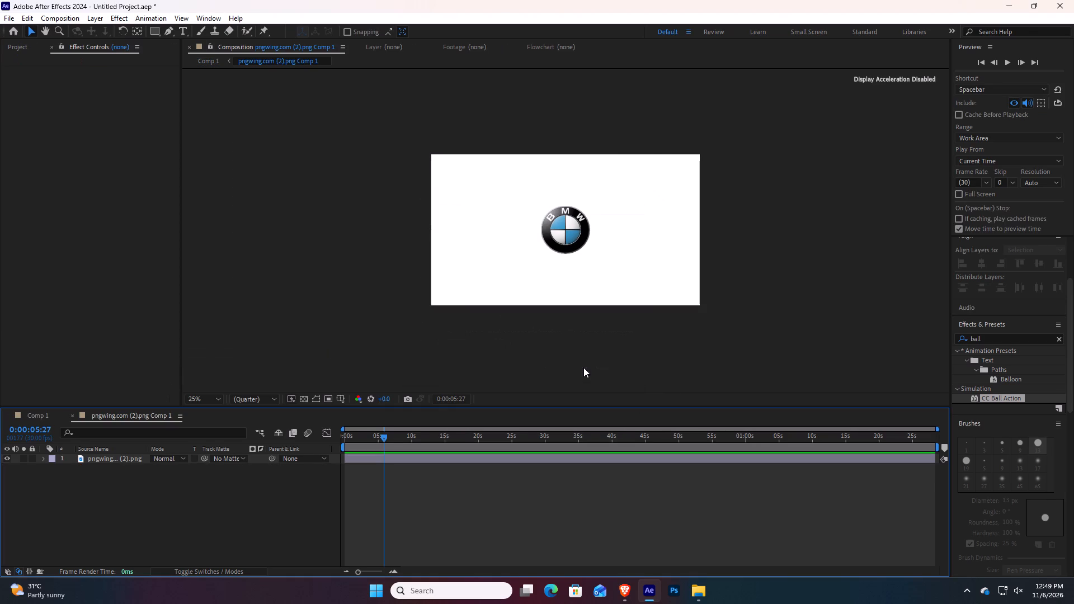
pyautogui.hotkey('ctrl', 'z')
# Pre-compose the BMW logo layer, leaving all attributes in Comp 1 and without opening the new composition.
pyautogui.rightClick(96, 454)
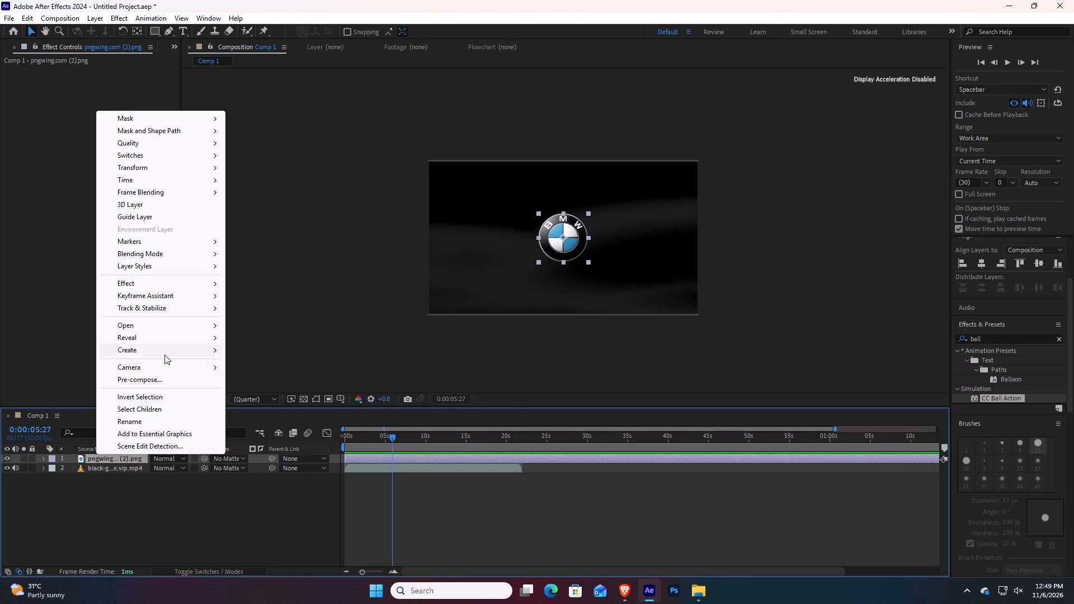
pyautogui.click(159, 381)
pyautogui.click(441, 258)
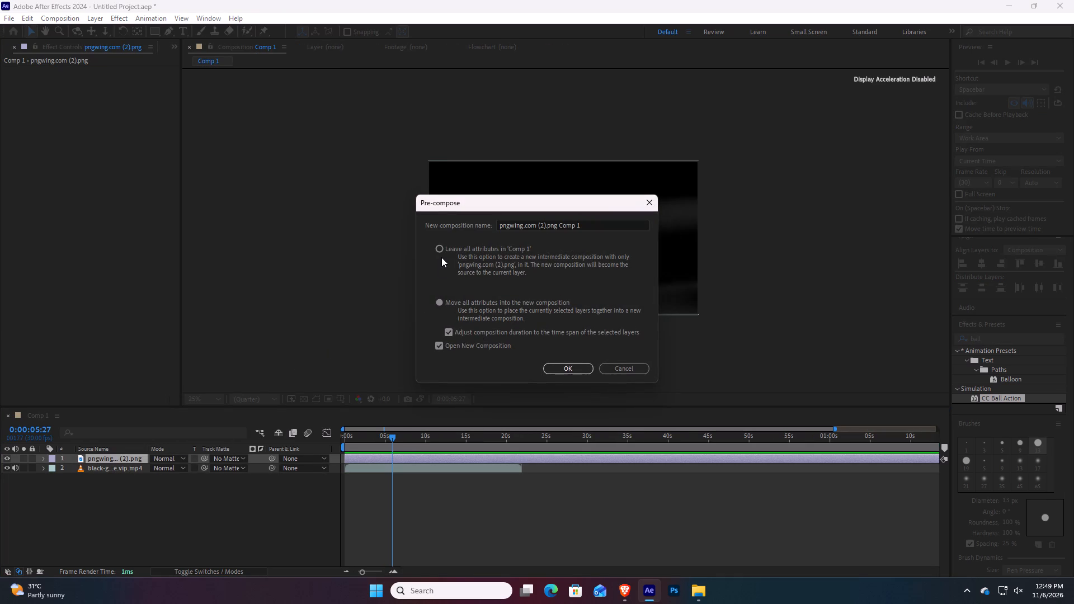
pyautogui.click(442, 252)
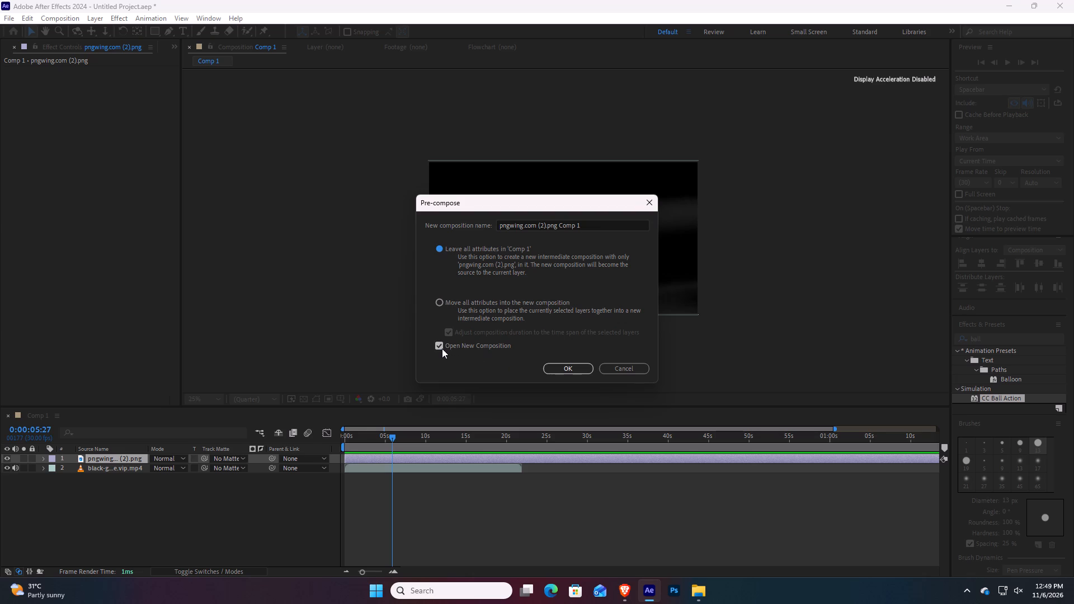
pyautogui.click(442, 348)
pyautogui.click(562, 367)
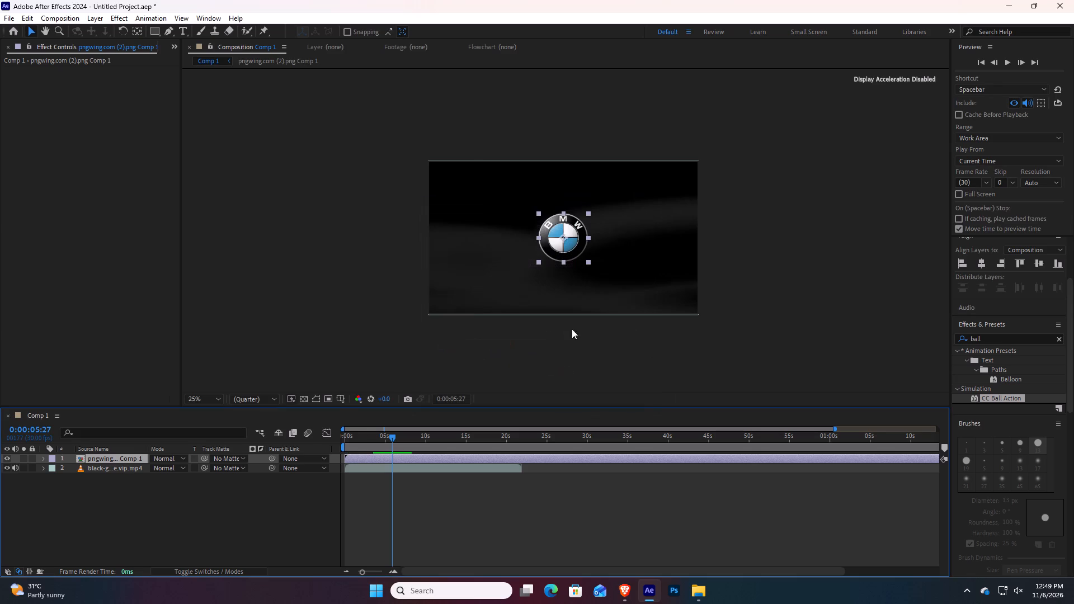
# Apply the CC Ball Action effect to the pre-composed BMW logo layer.
pyautogui.click(822, 271)
pyautogui.moveTo(990, 398); pyautogui.dragTo(766, 328)
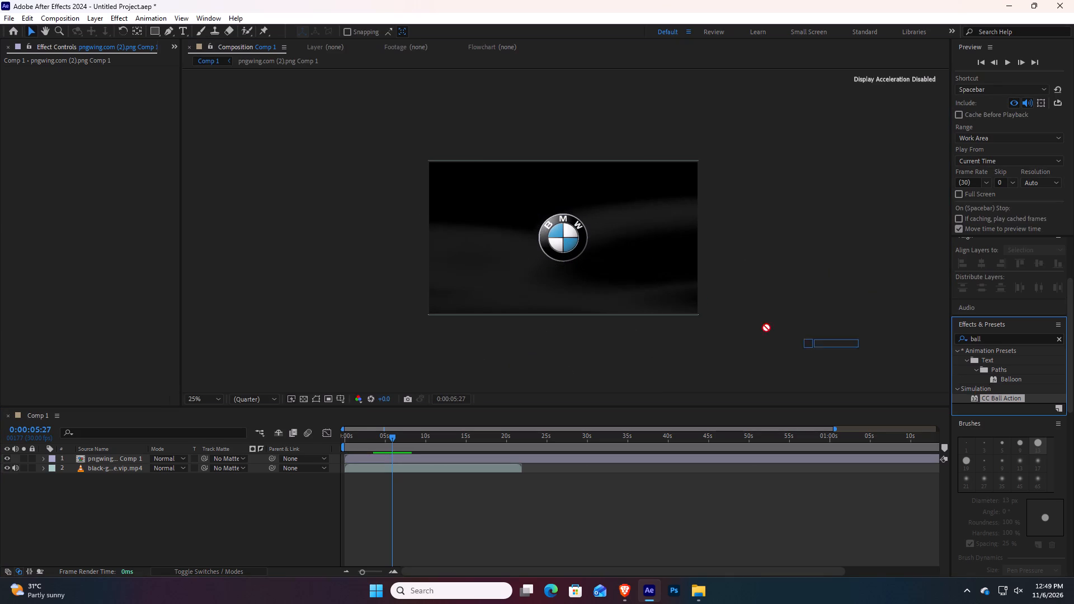
pyautogui.moveTo(766, 328); pyautogui.dragTo(574, 248)
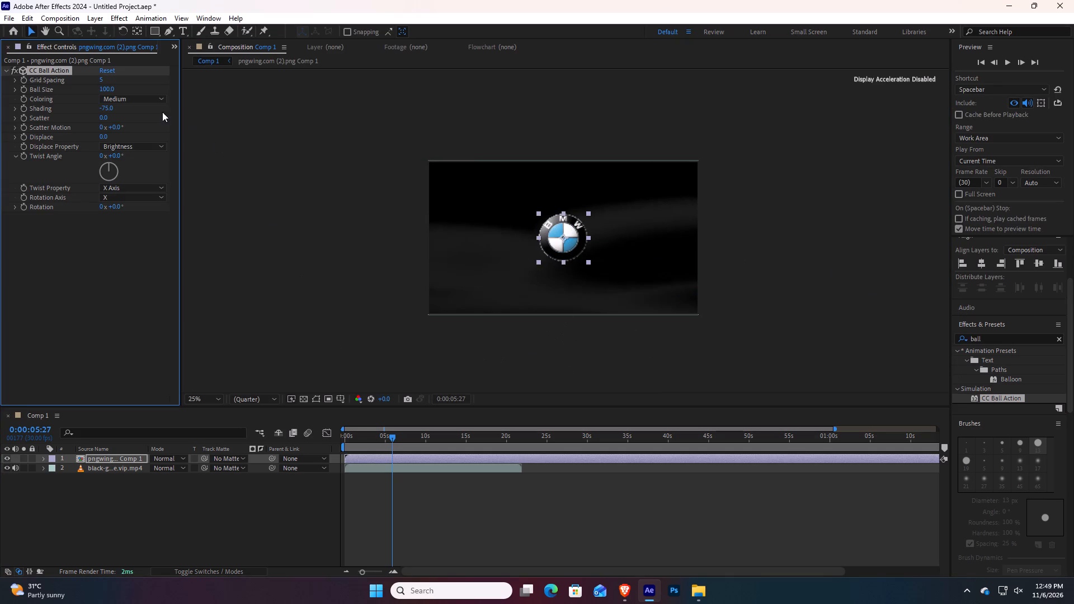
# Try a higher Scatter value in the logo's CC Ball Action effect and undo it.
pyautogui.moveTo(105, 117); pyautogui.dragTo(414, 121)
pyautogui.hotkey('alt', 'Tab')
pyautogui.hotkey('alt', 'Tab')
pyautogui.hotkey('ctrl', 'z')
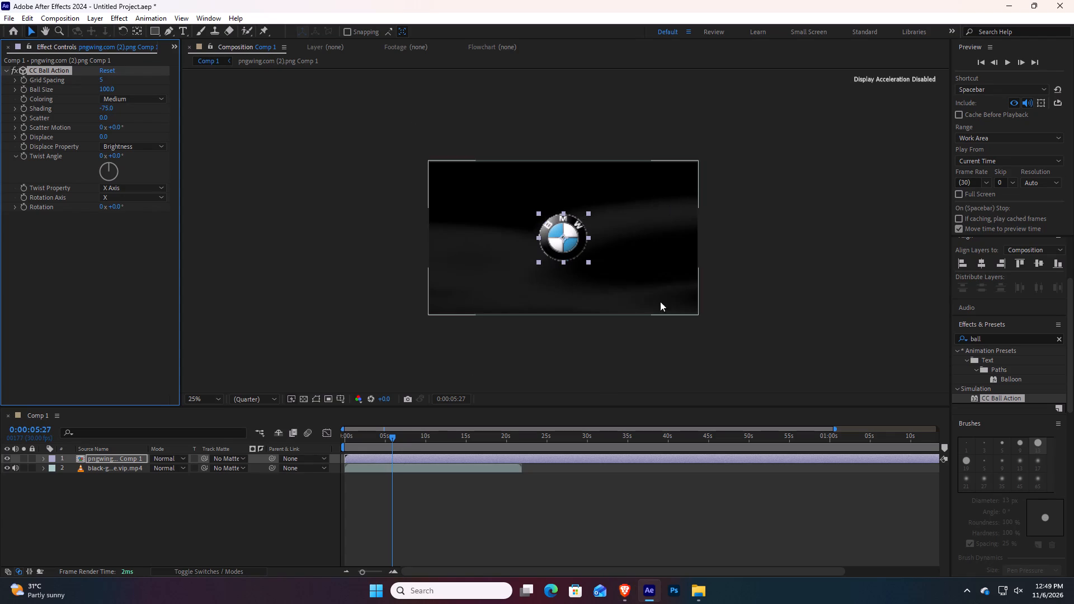
# Close the logo animation project and start a new empty project.
pyautogui.click(298, 361)
pyautogui.click(13, 11)
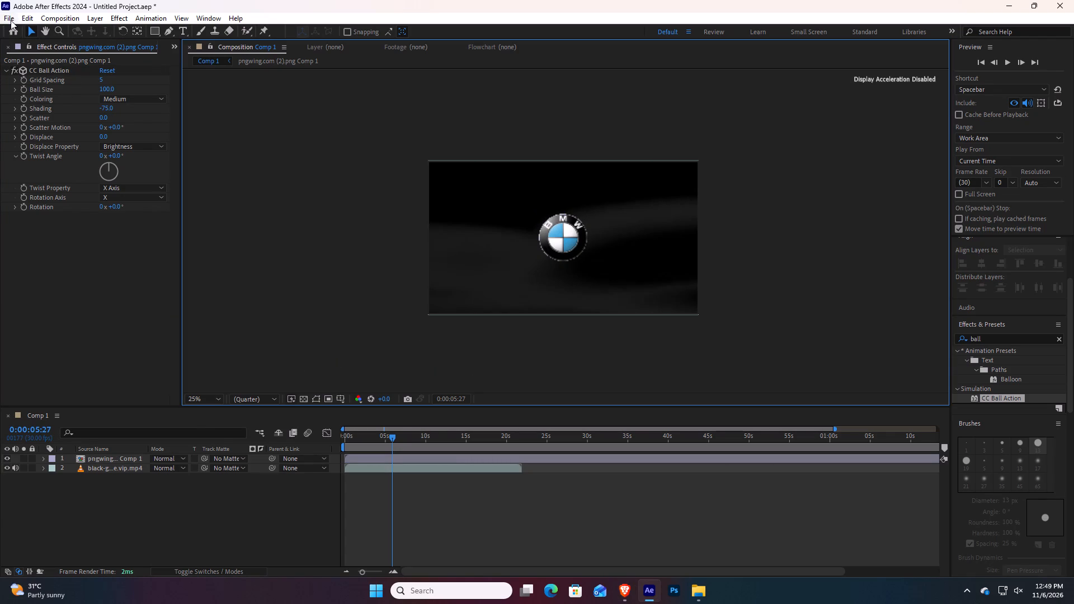
pyautogui.click(11, 20)
pyautogui.click(82, 32)
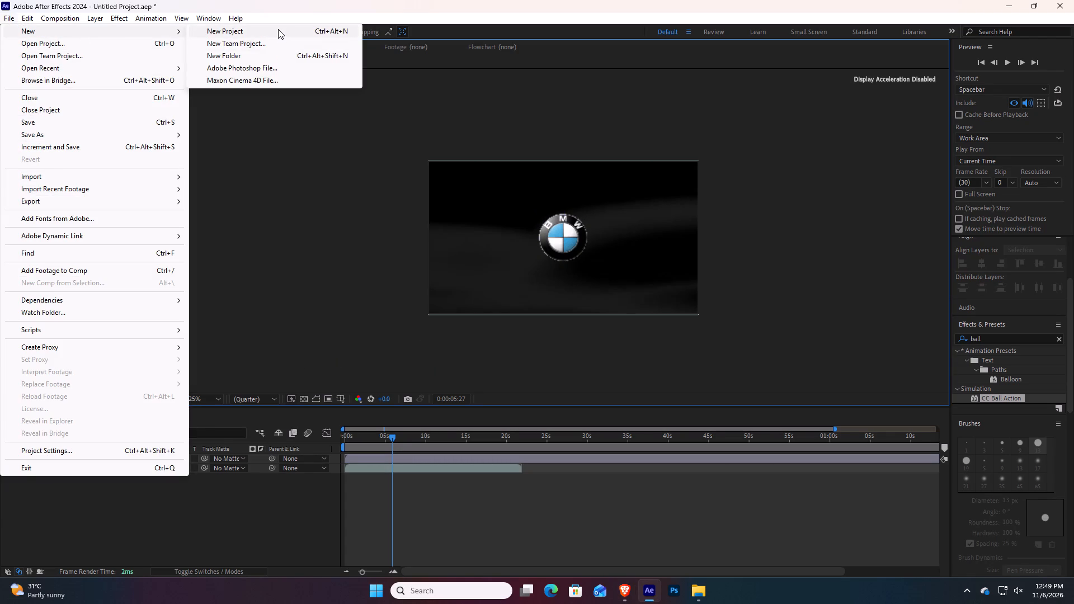
pyautogui.click(278, 29)
pyautogui.click(559, 308)
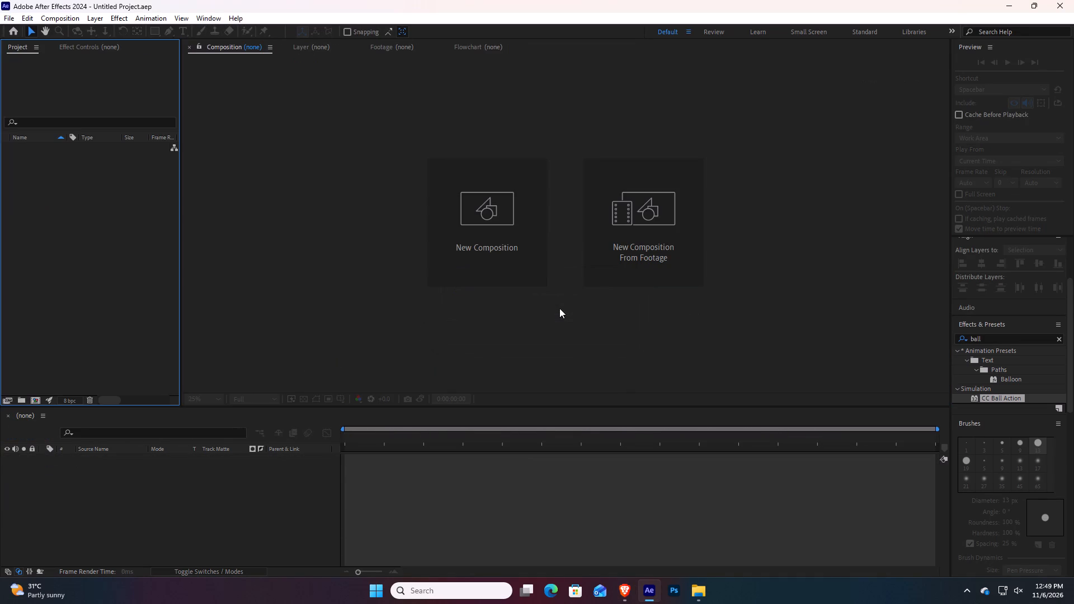
# Create a new composition named "3D CAMERA TRACKING".
pyautogui.click(529, 258)
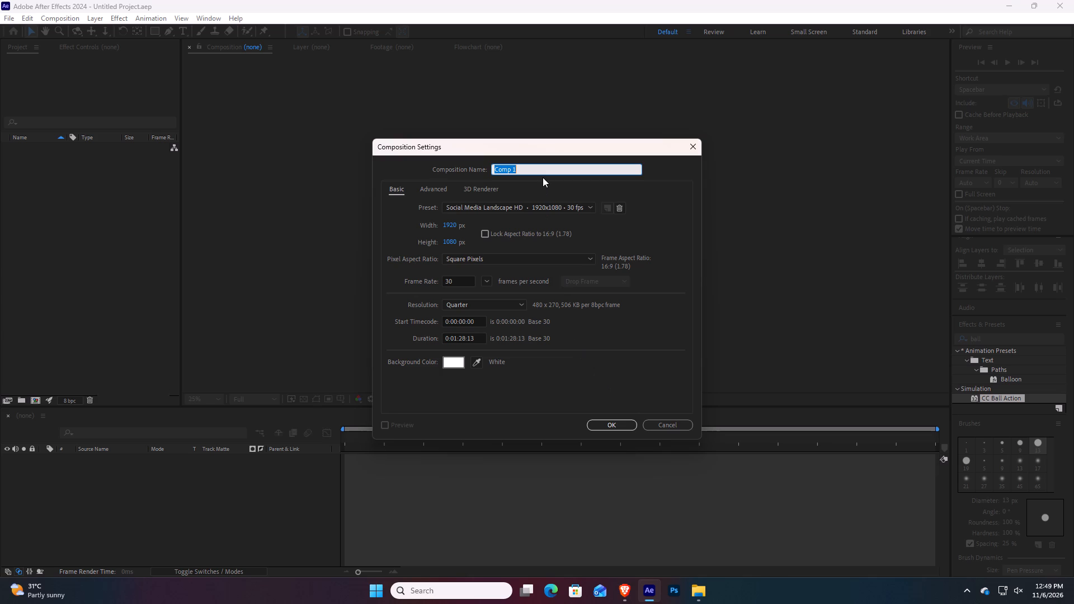
pyautogui.write('3D CAMERA TRACKING')
pyautogui.press('Return')
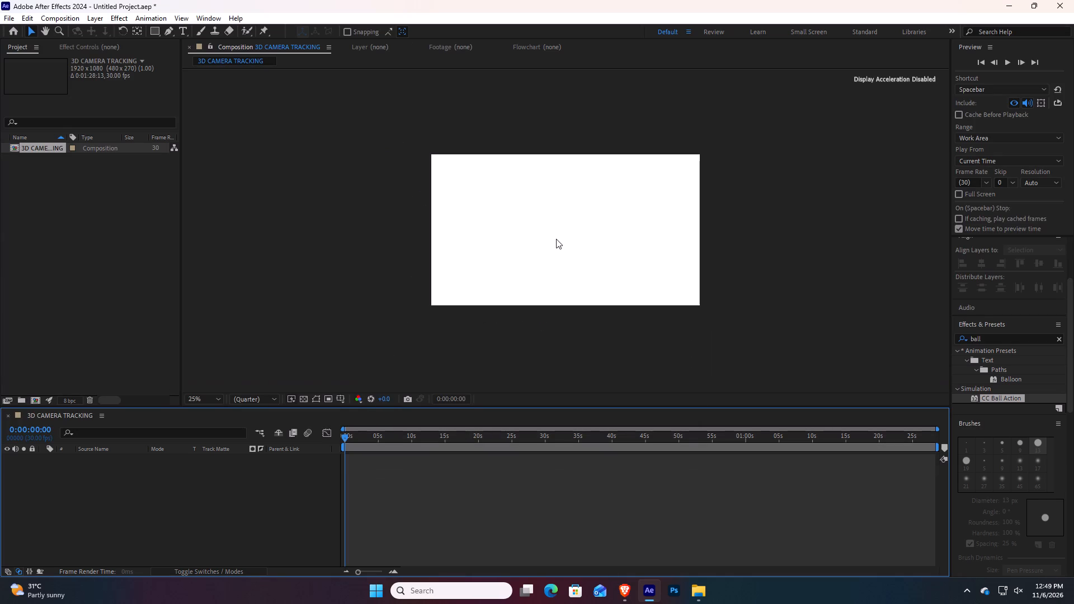
# Import the 262215_medium drone clip from the DRONE folder inside CAMERA TRACKING into the project.
pyautogui.click(712, 591)
pyautogui.click(698, 591)
pyautogui.click(400, 229)
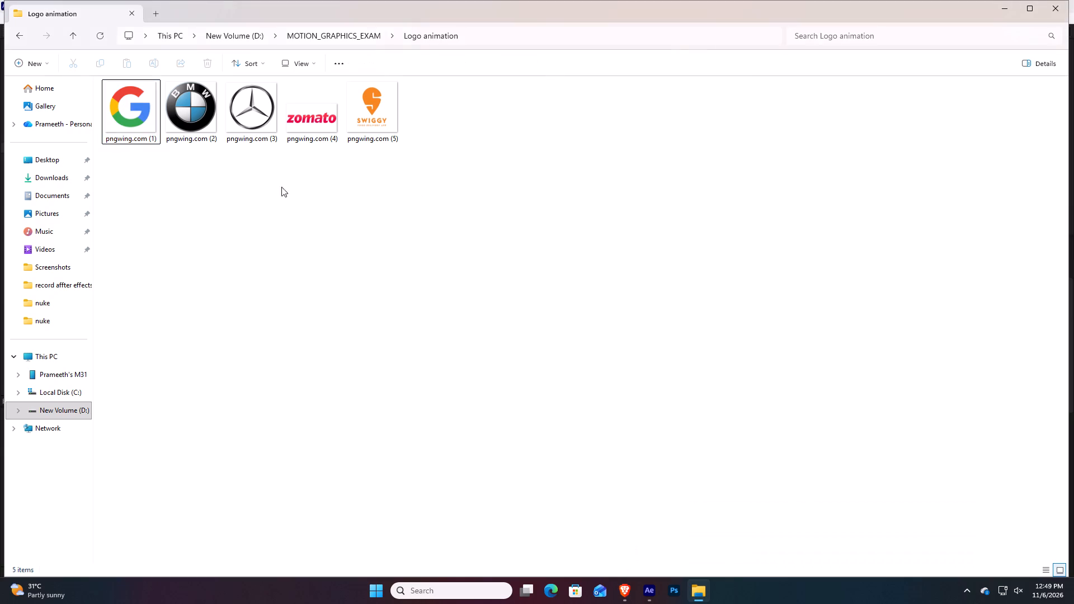
pyautogui.click(22, 35)
pyautogui.doubleClick(155, 101)
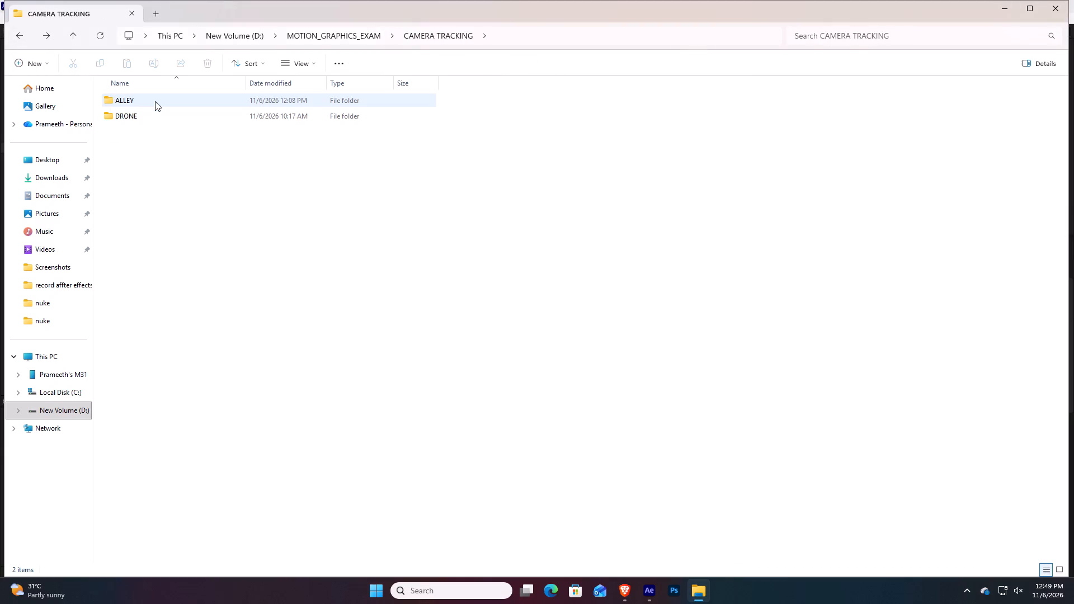
pyautogui.click(181, 149)
pyautogui.doubleClick(173, 119)
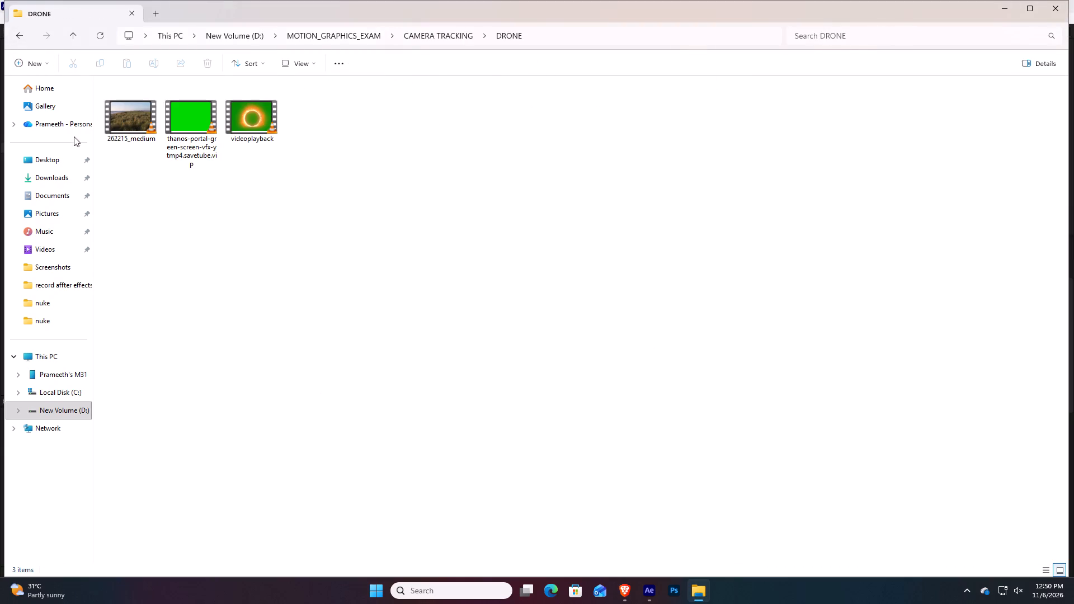
pyautogui.moveTo(124, 120); pyautogui.dragTo(531, 295)
pyautogui.hotkey('alt', 'Tab')
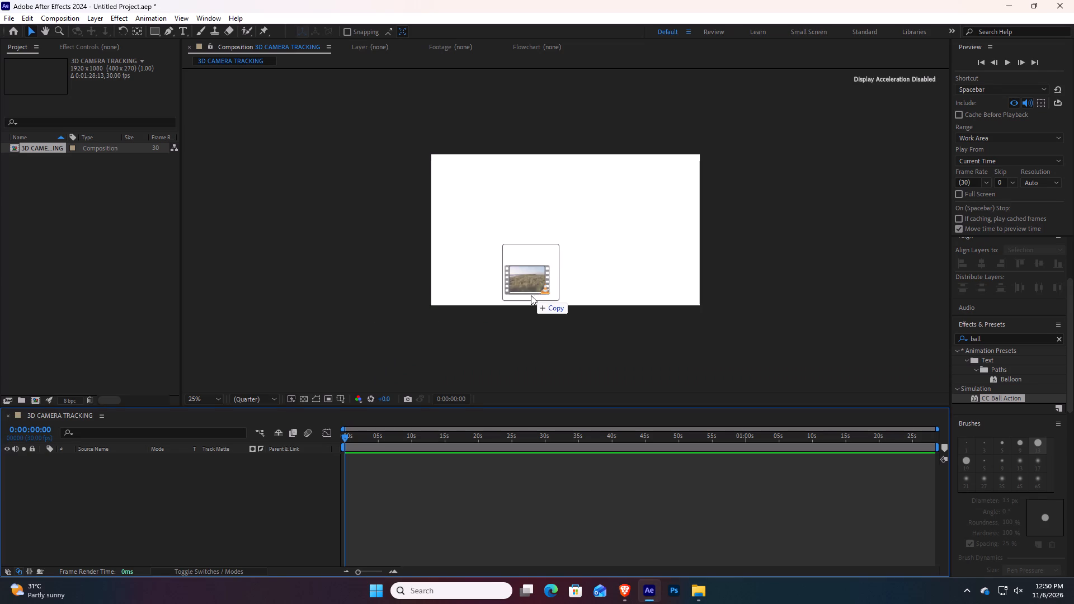
pyautogui.moveTo(531, 295); pyautogui.dragTo(37, 254)
# Import the videoplayback portal clip from the DRONE folder into the project.
pyautogui.hotkey('alt', 'Tab')
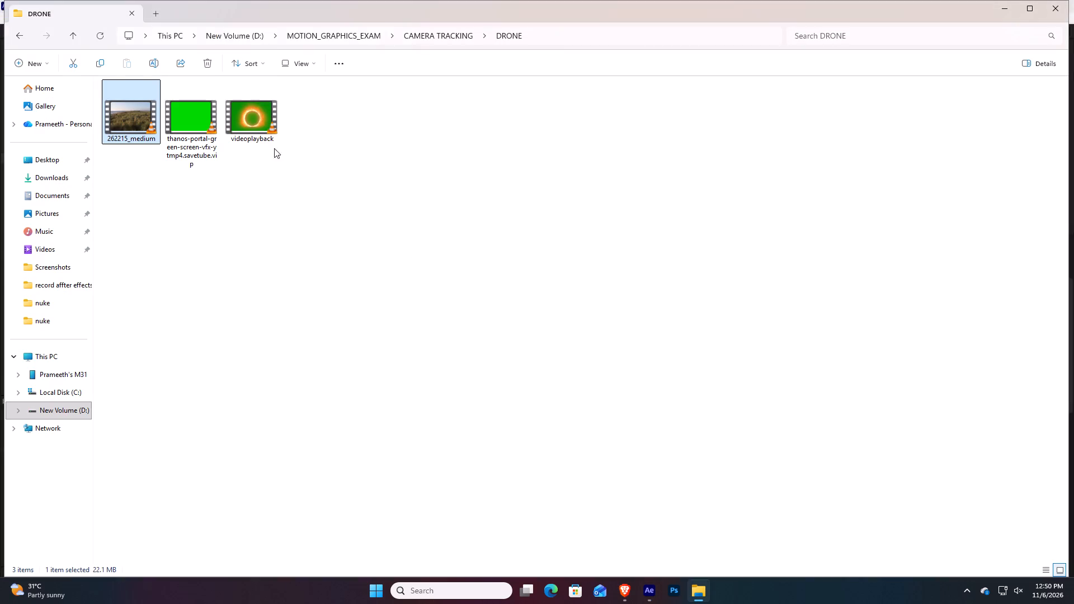
pyautogui.moveTo(264, 116); pyautogui.dragTo(105, 248)
pyautogui.hotkey('alt', 'Tab')
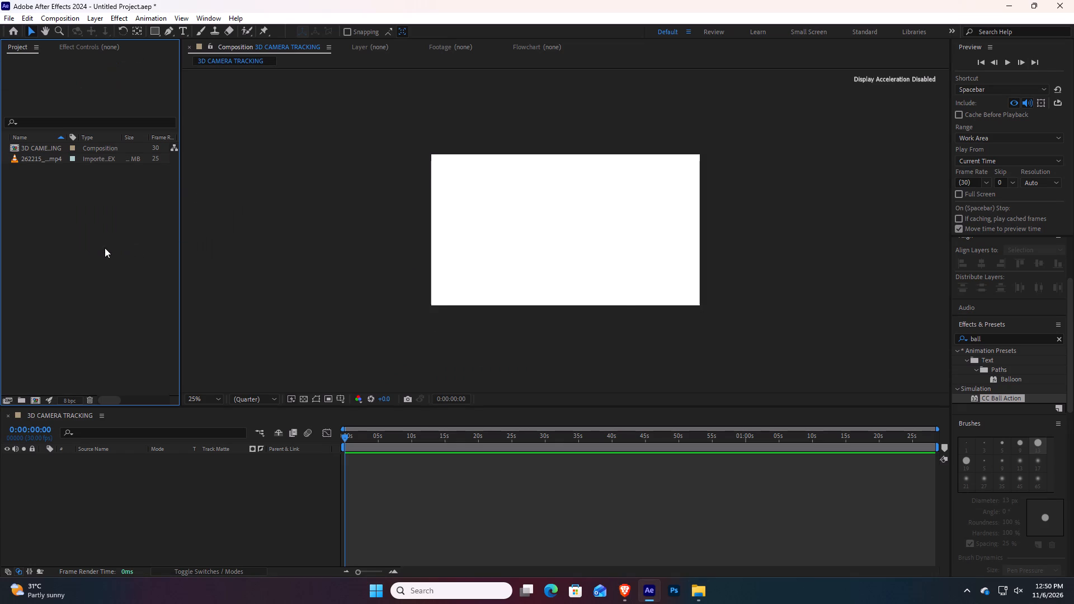
# Preview the thanos-portal green-screen clip from the DRONE folder and import it into the project.
pyautogui.hotkey('alt', 'Tab')
pyautogui.doubleClick(186, 100)
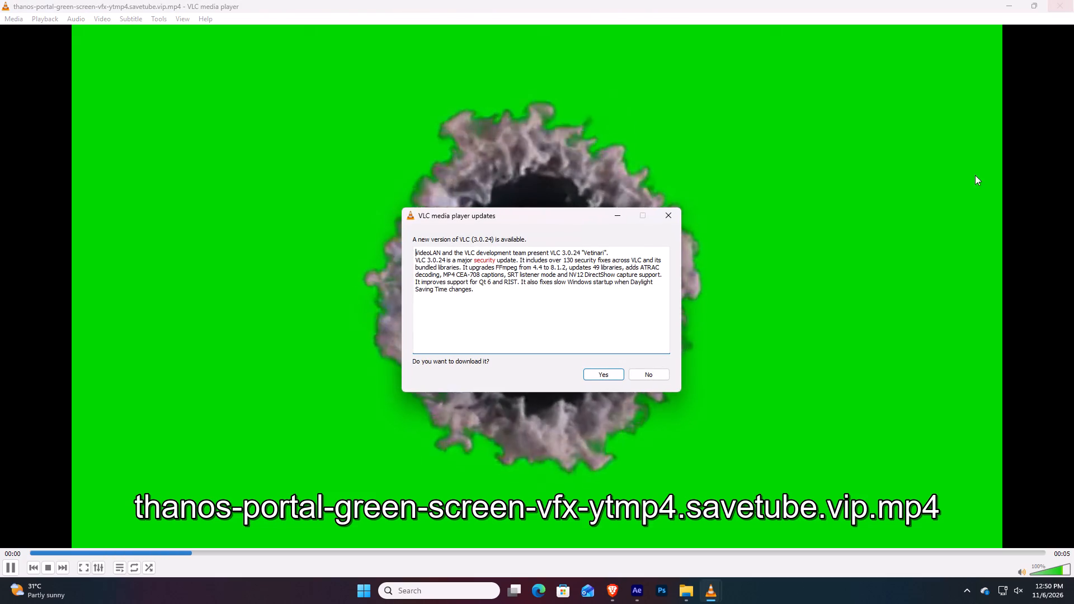
pyautogui.click(661, 373)
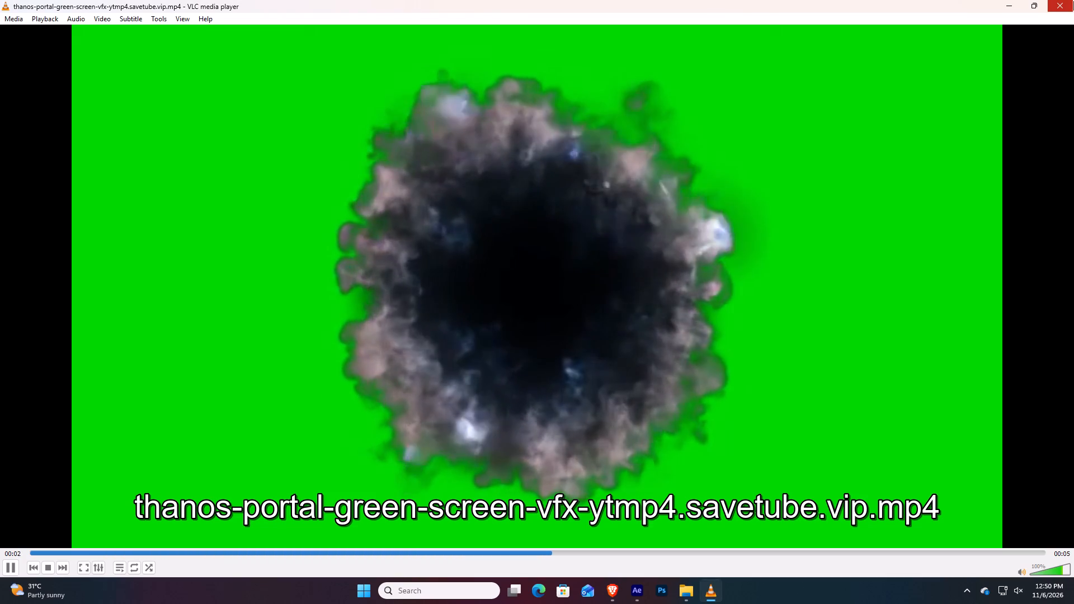
pyautogui.click(1068, 2)
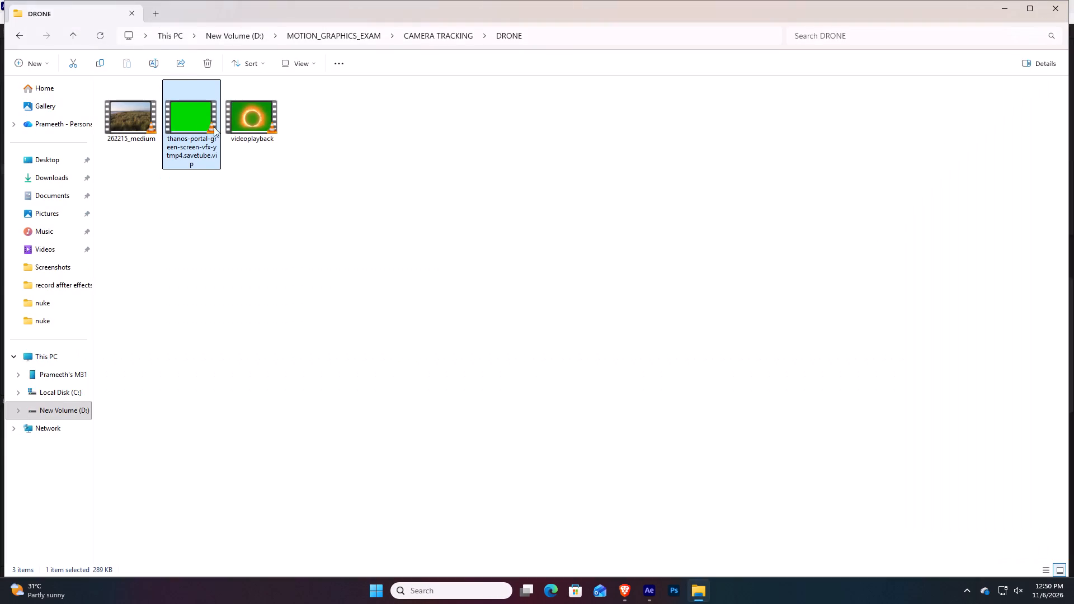
pyautogui.moveTo(202, 122); pyautogui.dragTo(86, 216)
pyautogui.hotkey('alt', 'Tab')
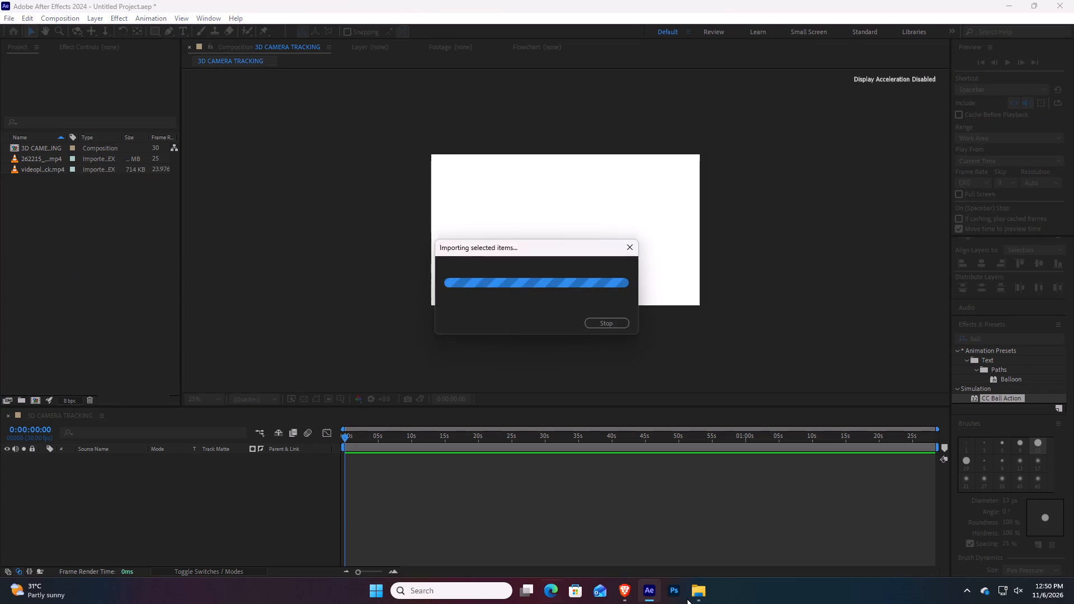
# Add 262215_medium.mp4 to the 3D CAMERA TRACKING timeline as a layer.
pyautogui.moveTo(35, 144); pyautogui.dragTo(111, 490)
pyautogui.moveTo(51, 156); pyautogui.dragTo(139, 505)
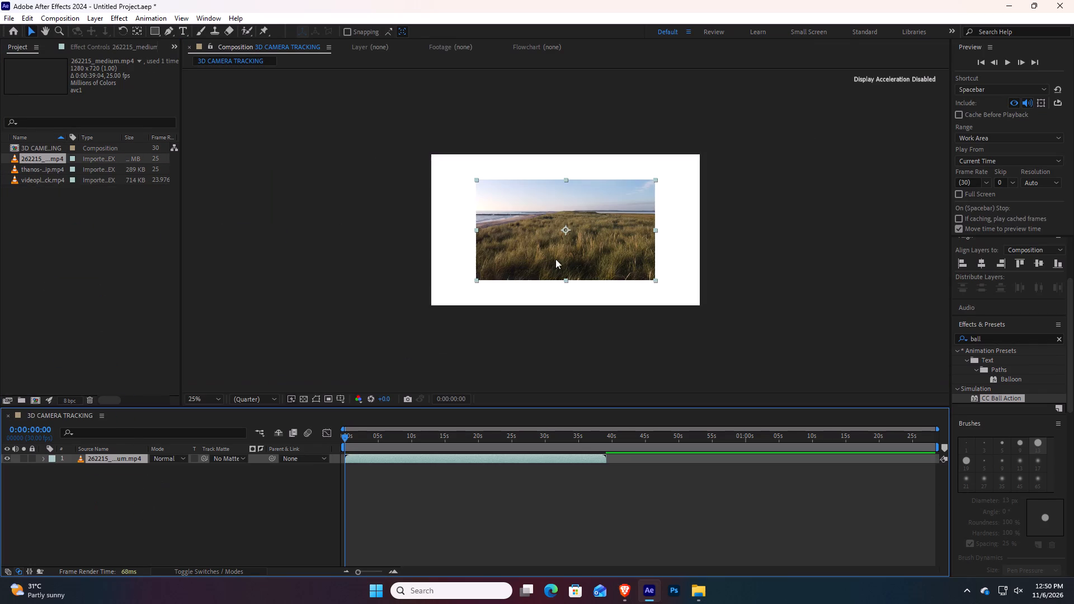
# Scale the drone footage layer up until it fills the whole composition frame.
pyautogui.moveTo(655, 280); pyautogui.dragTo(691, 301)
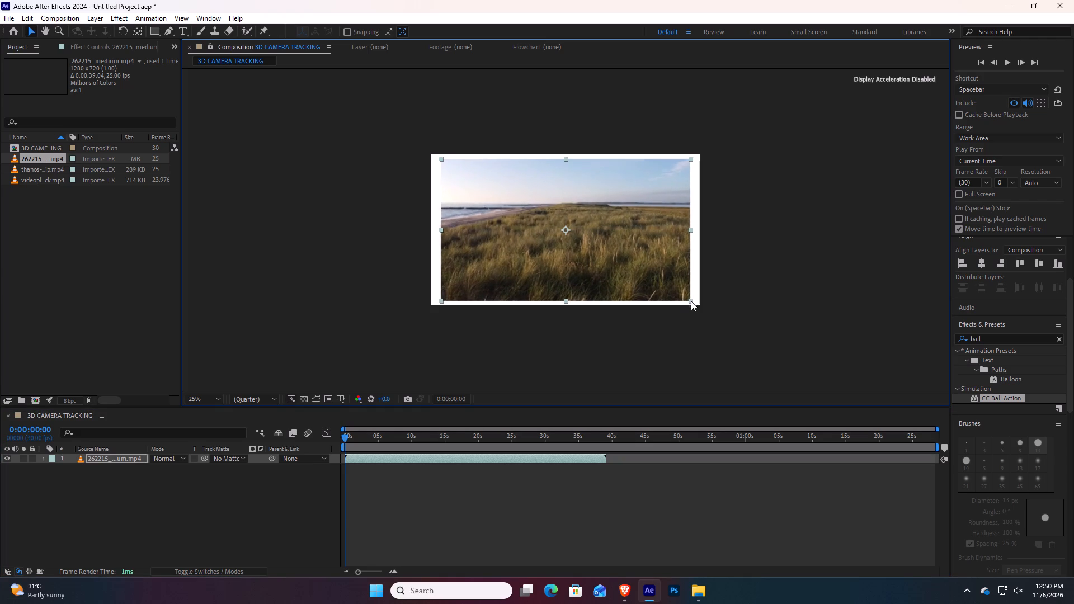
pyautogui.moveTo(691, 301); pyautogui.dragTo(701, 306)
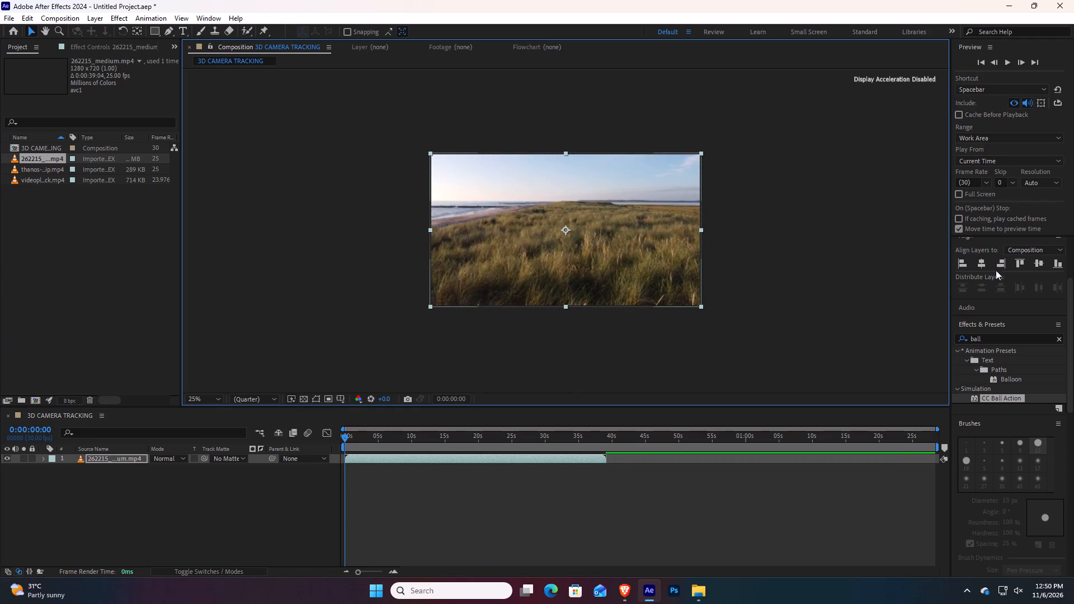
# Clear the effects search and run Track Camera on the drone footage layer.
pyautogui.click(1059, 337)
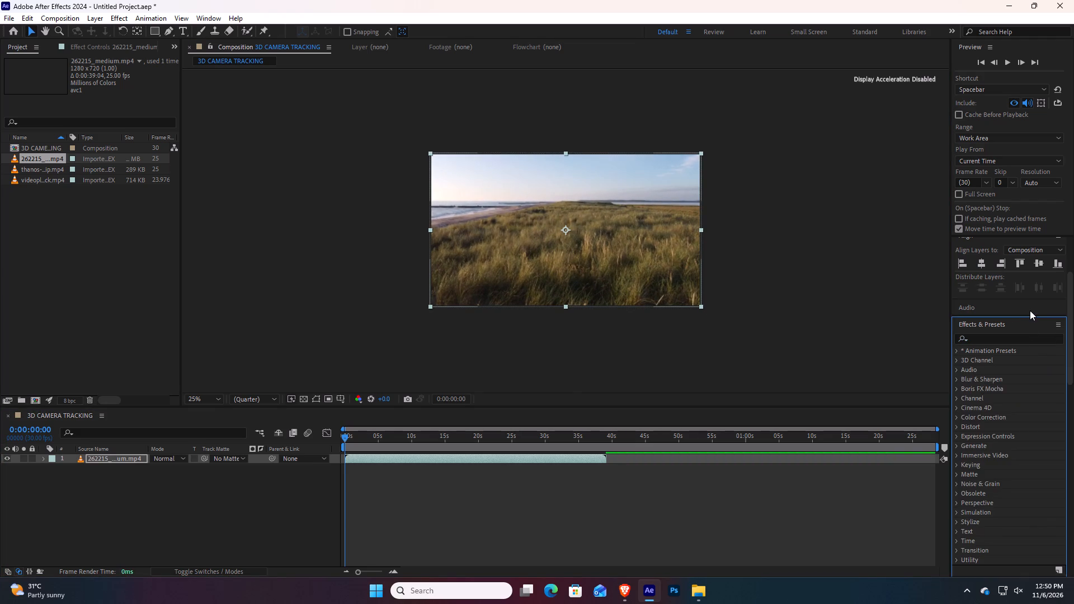
pyautogui.click(1030, 310)
pyautogui.scroll(-14, 1022, 267)
pyautogui.scroll(-7, 987, 474)
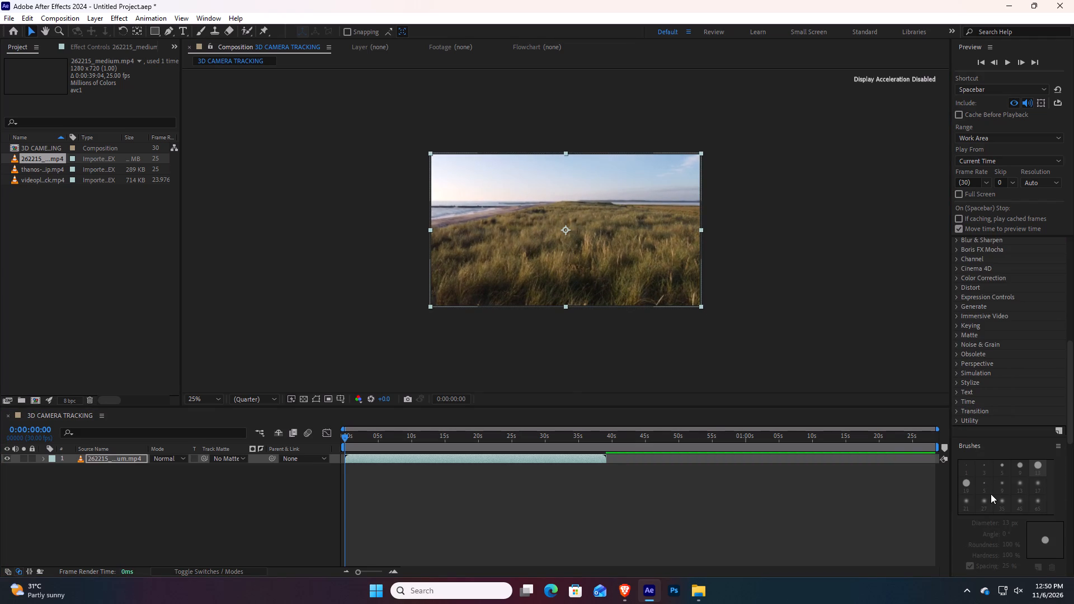
pyautogui.scroll(-14, 991, 494)
pyautogui.scroll(-12, 1052, 444)
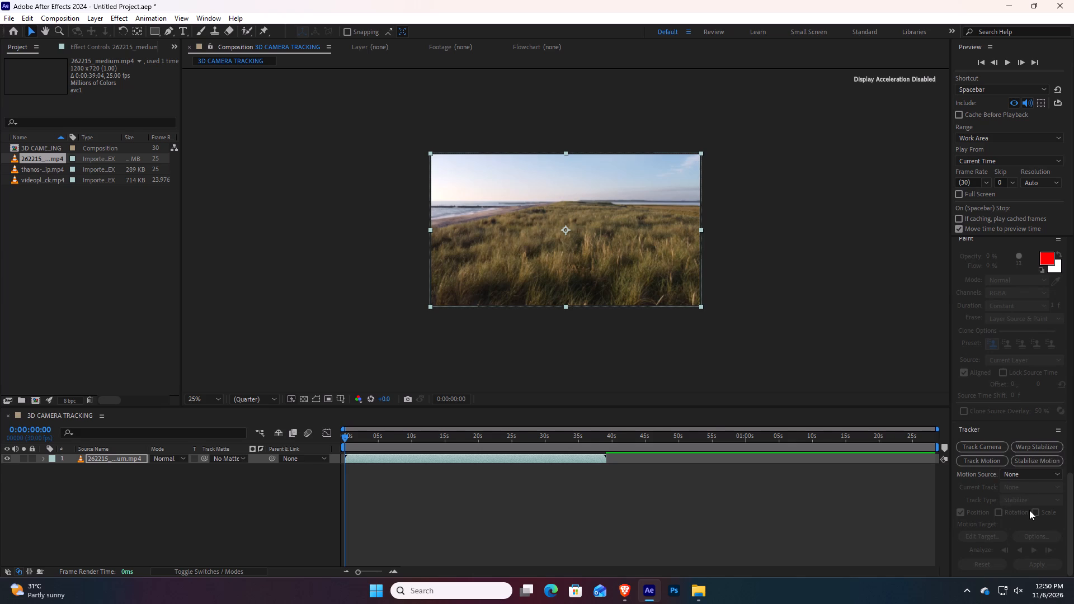
pyautogui.click(992, 452)
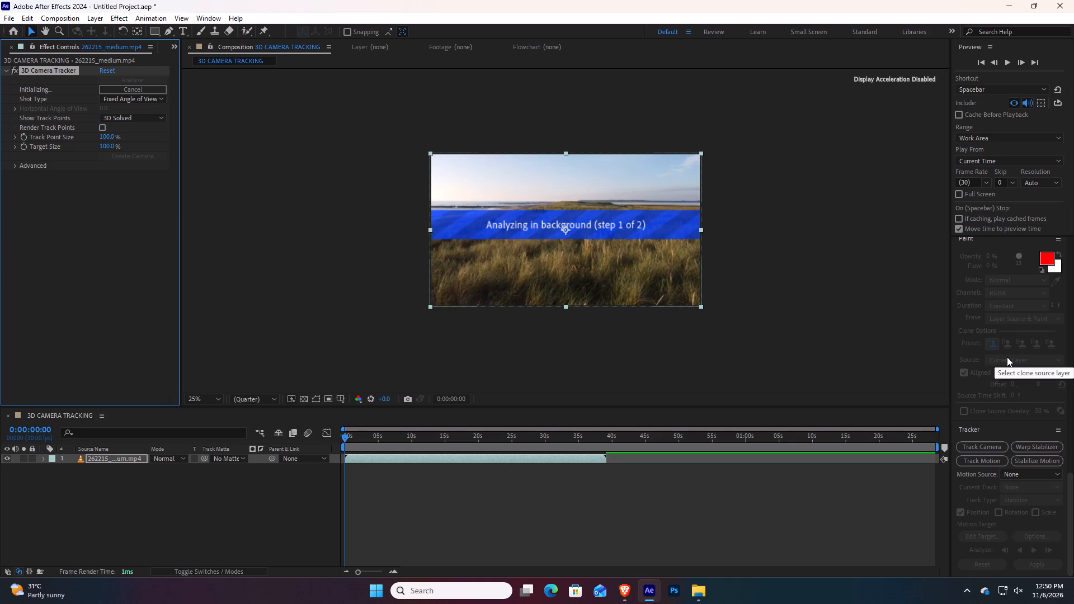
# Cancel the running 3D Camera Tracker analysis of the drone footage.
pyautogui.click(117, 84)
pyautogui.click(118, 86)
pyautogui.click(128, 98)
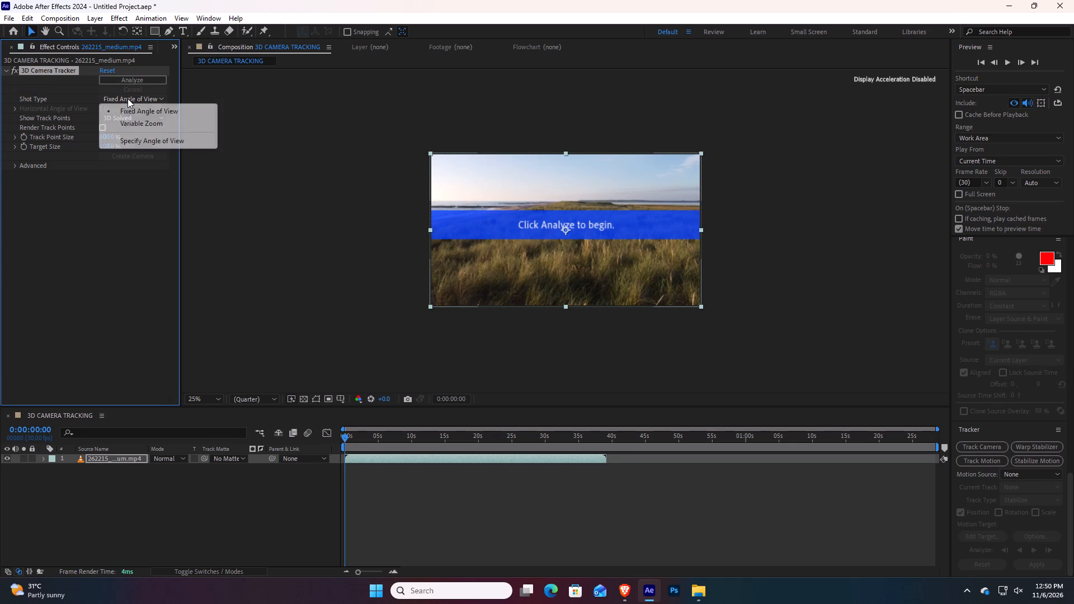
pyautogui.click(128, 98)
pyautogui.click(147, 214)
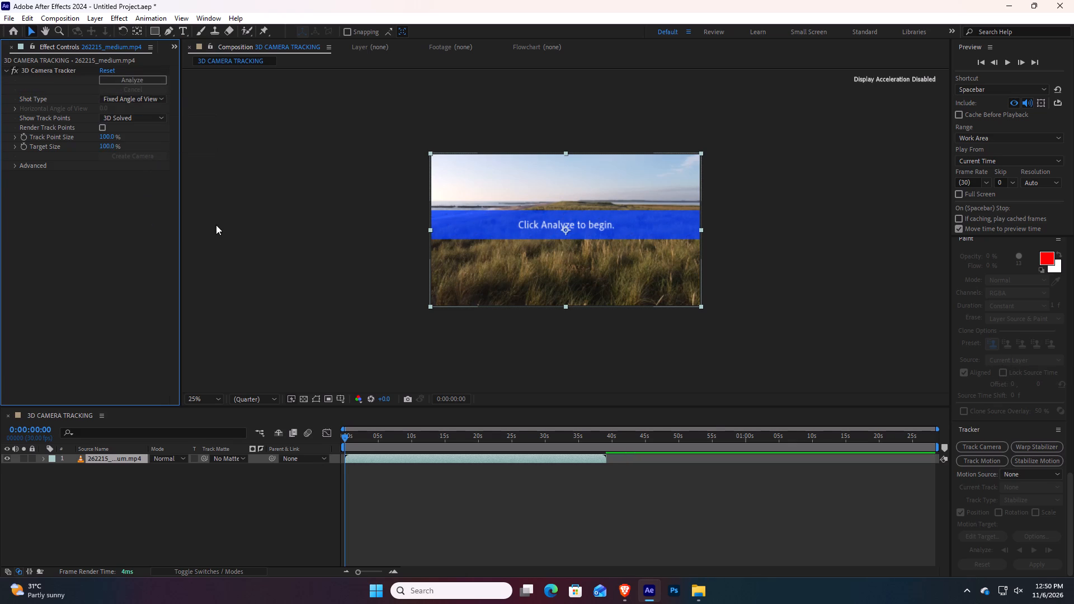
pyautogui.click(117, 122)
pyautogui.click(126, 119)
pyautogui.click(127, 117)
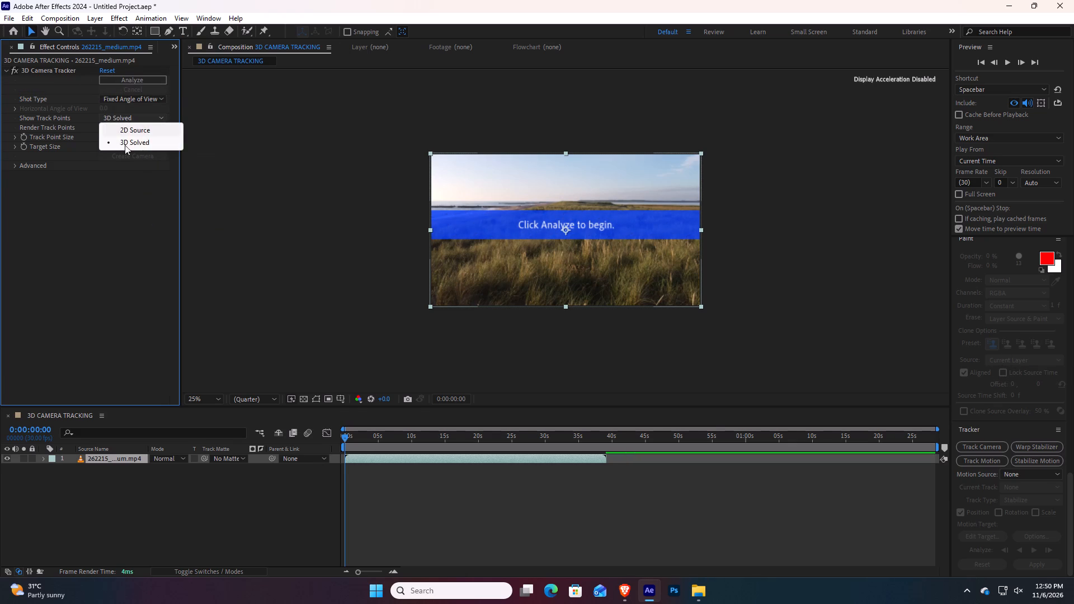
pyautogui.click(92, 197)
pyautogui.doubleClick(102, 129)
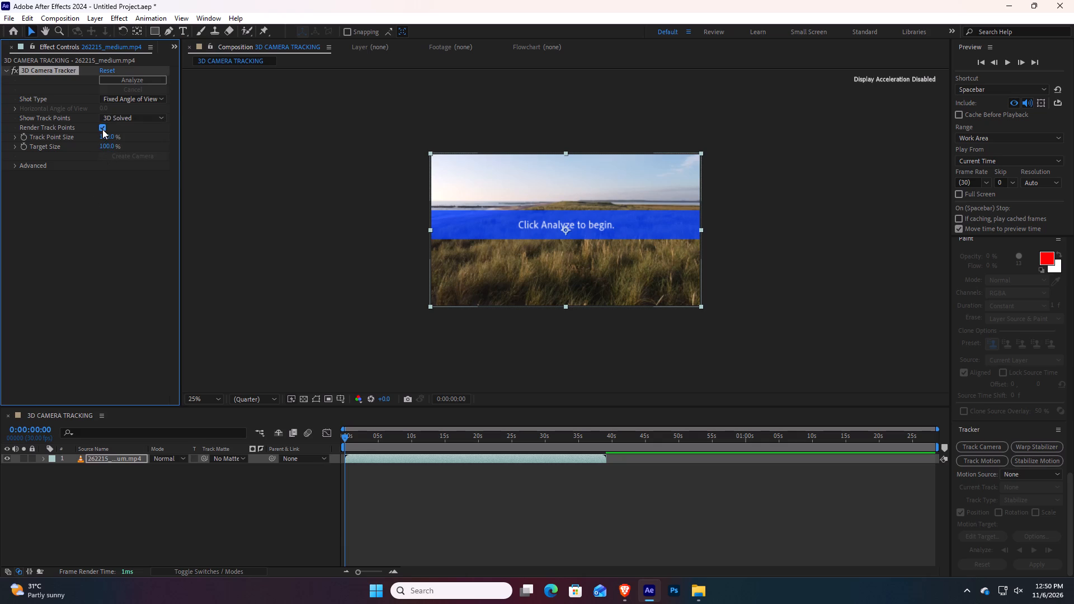
# Enable Detailed Analysis in the 3D Camera Tracker's advanced settings for the drone footage.
pyautogui.click(12, 166)
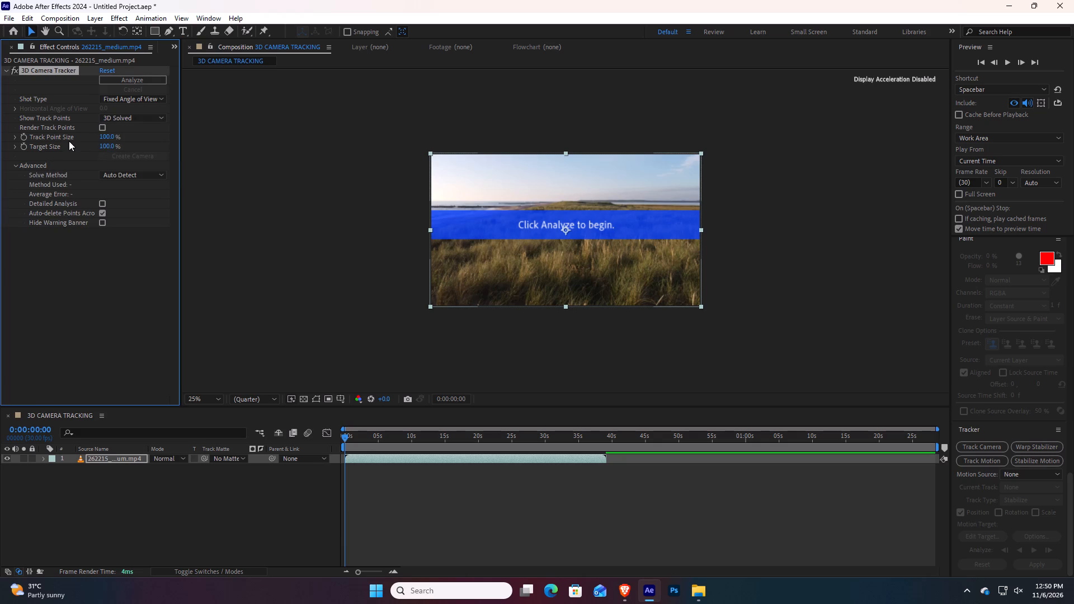
pyautogui.click(101, 199)
pyautogui.click(102, 202)
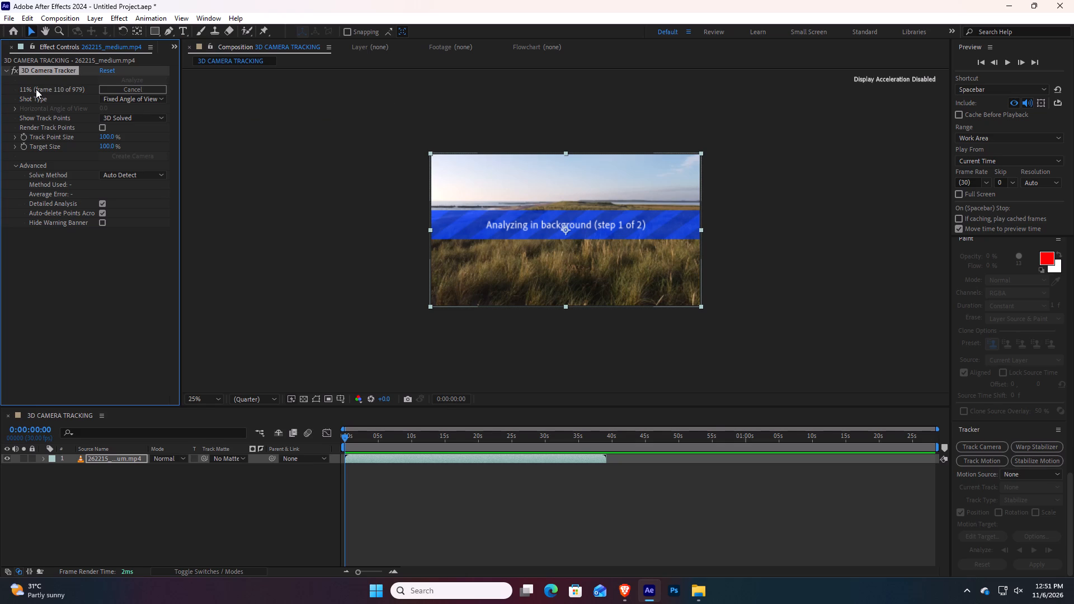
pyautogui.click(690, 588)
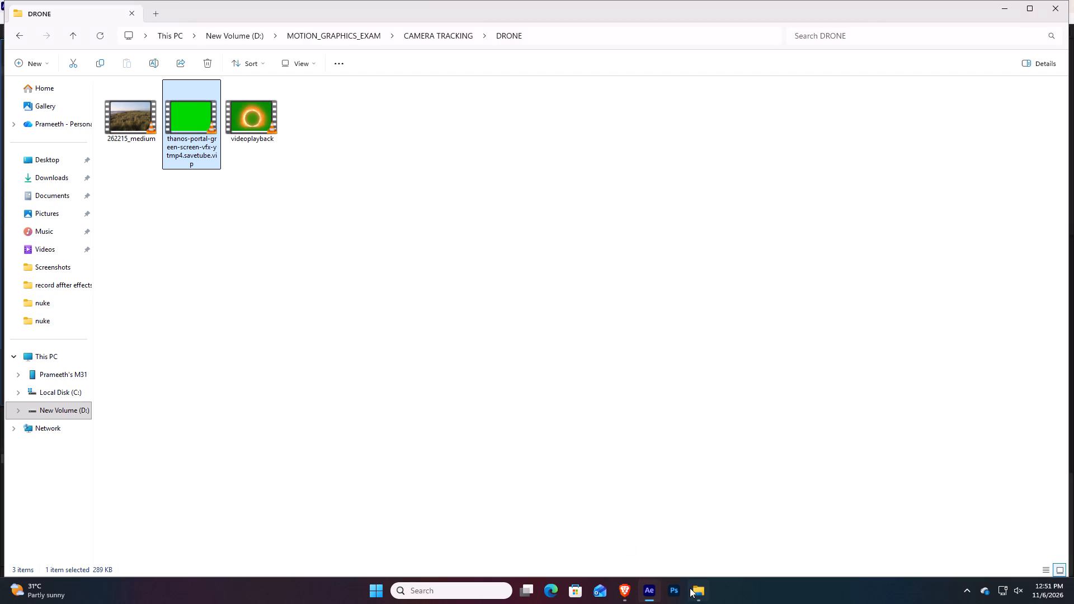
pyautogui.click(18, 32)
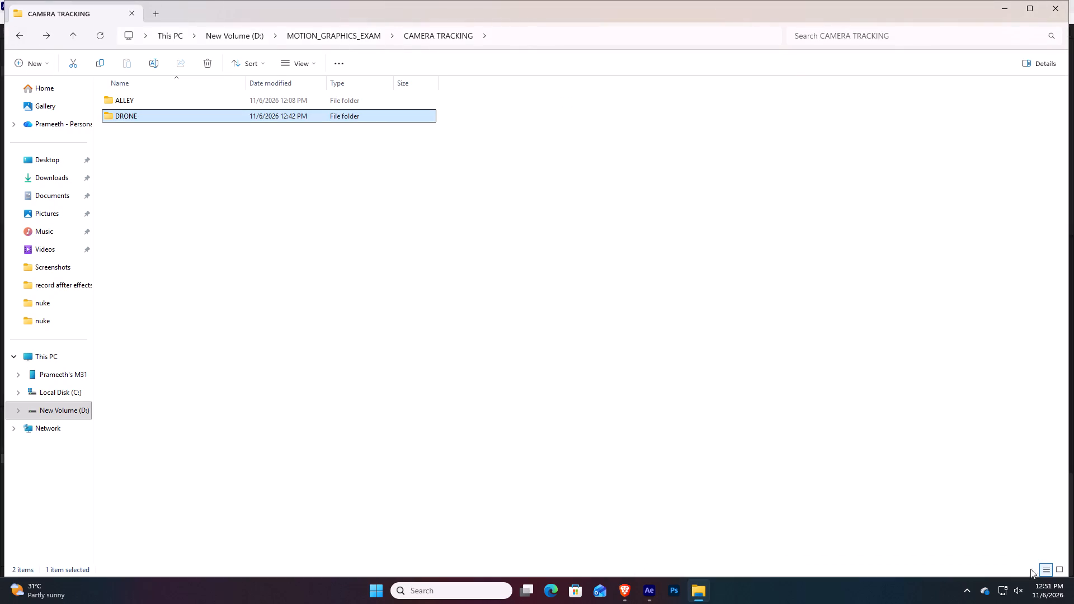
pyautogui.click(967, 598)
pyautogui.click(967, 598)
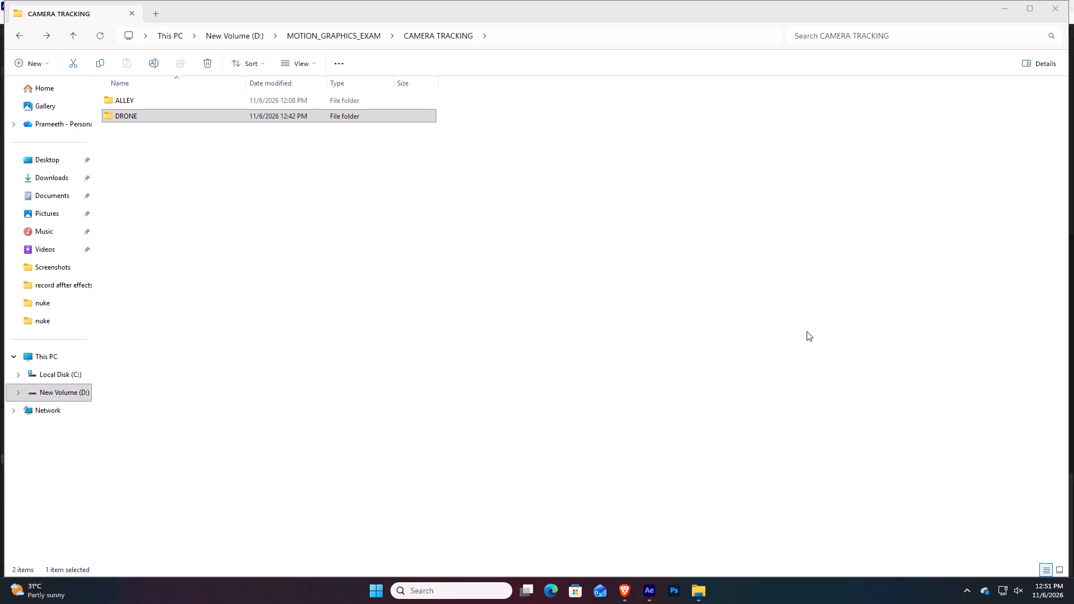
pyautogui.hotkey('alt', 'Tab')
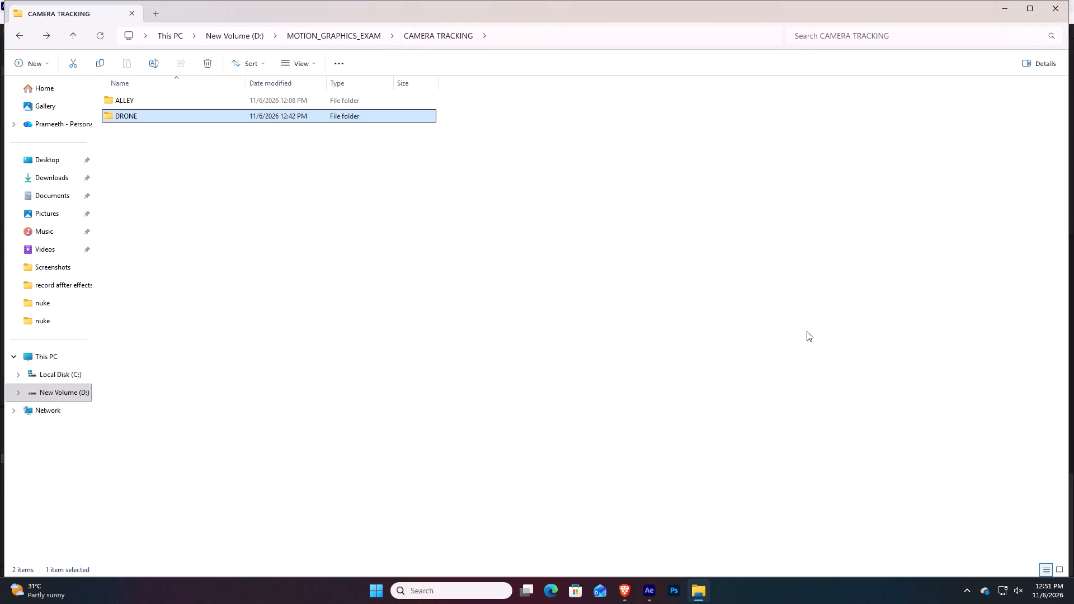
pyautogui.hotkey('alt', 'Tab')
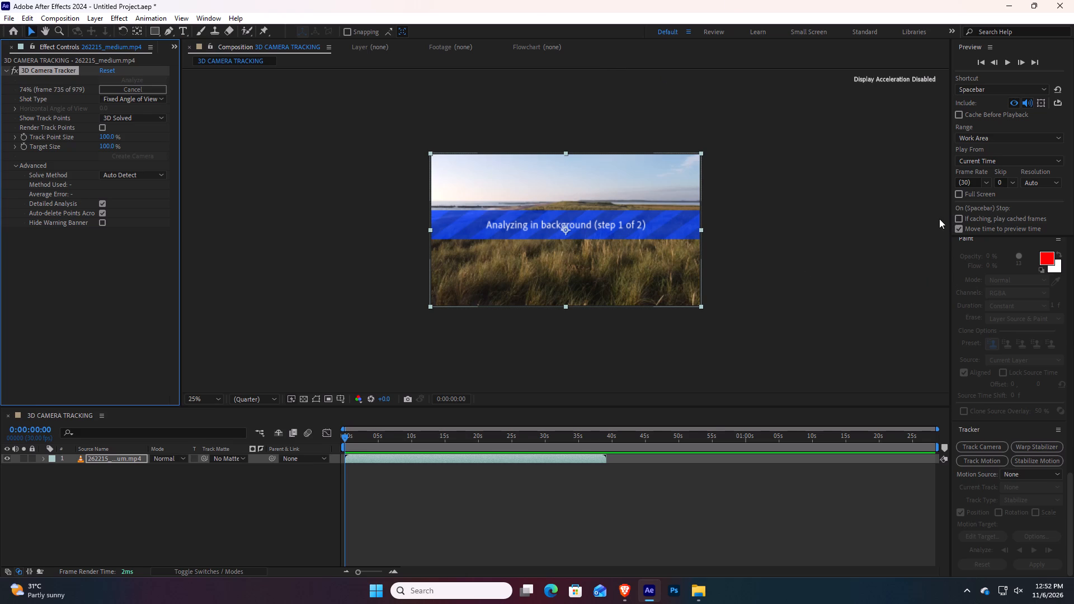
# Widen the workspace column that holds the preview, paint and tracker settings.
pyautogui.moveTo(951, 214); pyautogui.dragTo(905, 213)
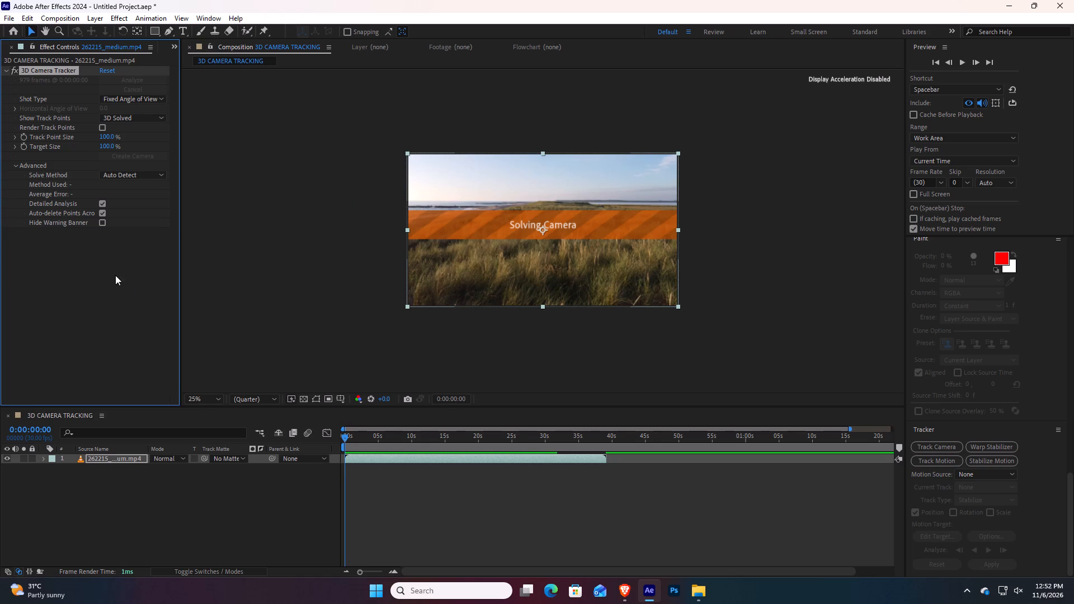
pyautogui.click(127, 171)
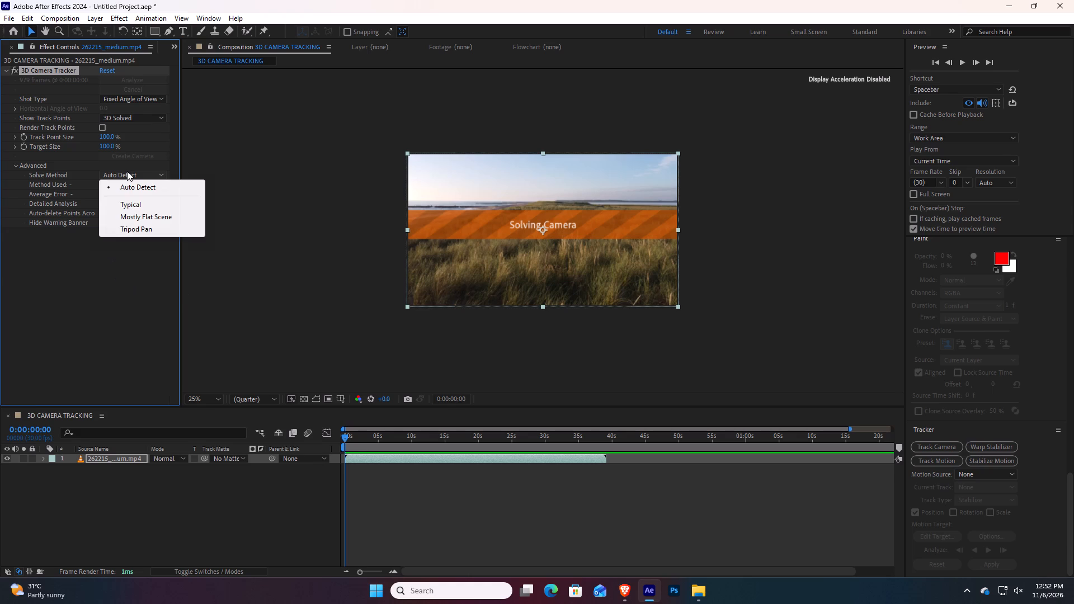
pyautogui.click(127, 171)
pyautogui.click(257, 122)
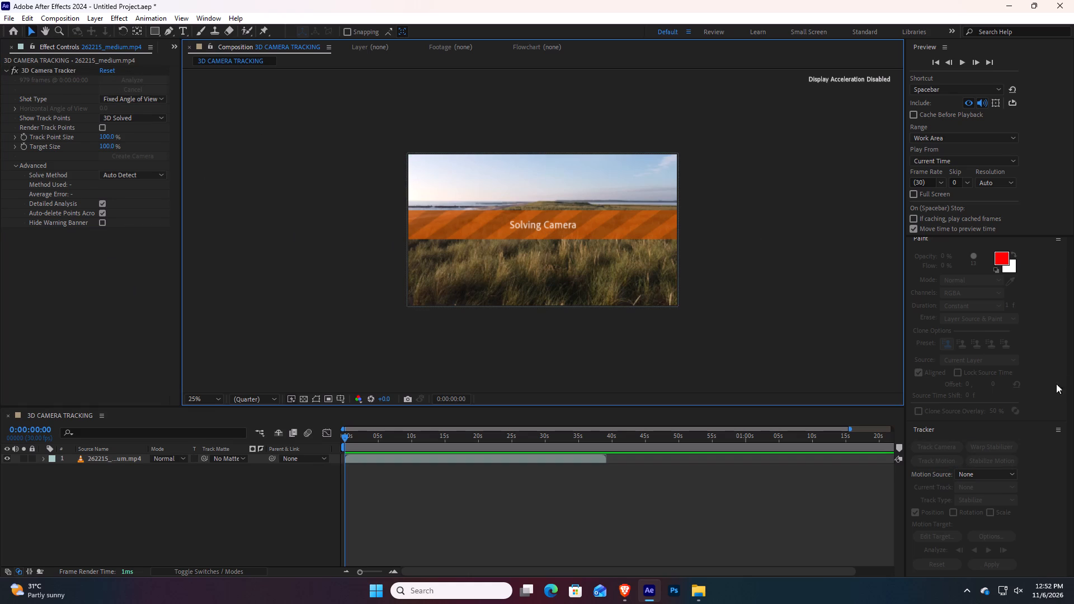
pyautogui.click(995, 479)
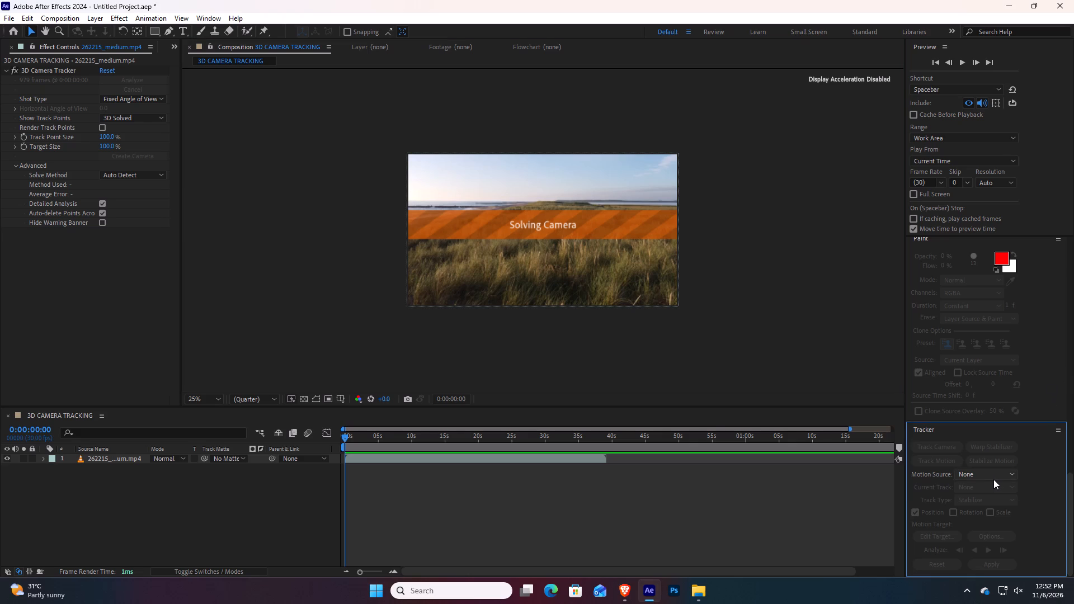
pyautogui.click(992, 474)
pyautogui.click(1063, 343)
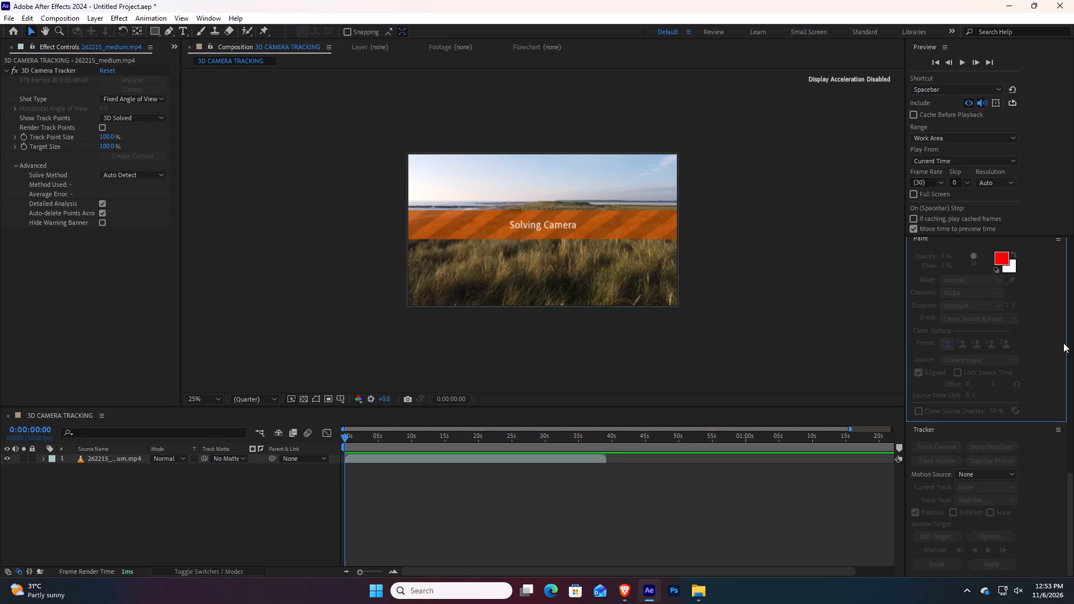
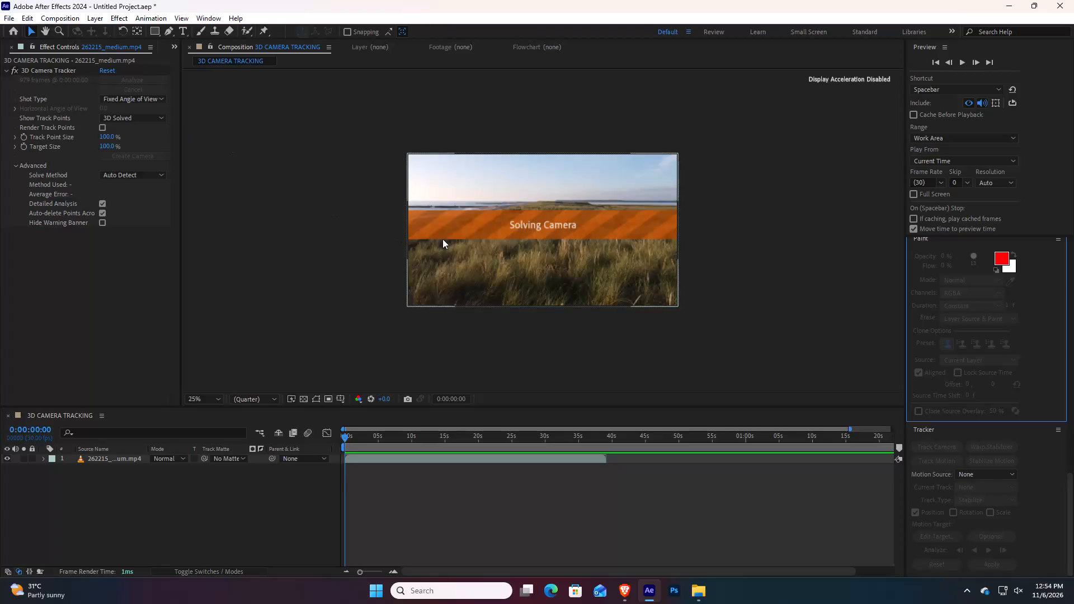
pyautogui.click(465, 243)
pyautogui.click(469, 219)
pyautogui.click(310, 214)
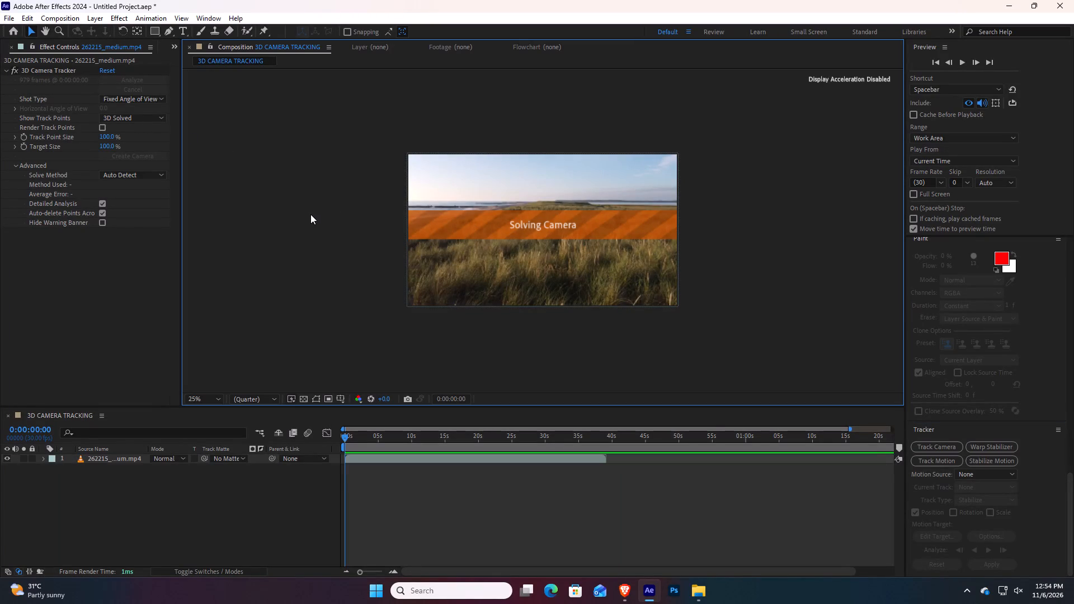
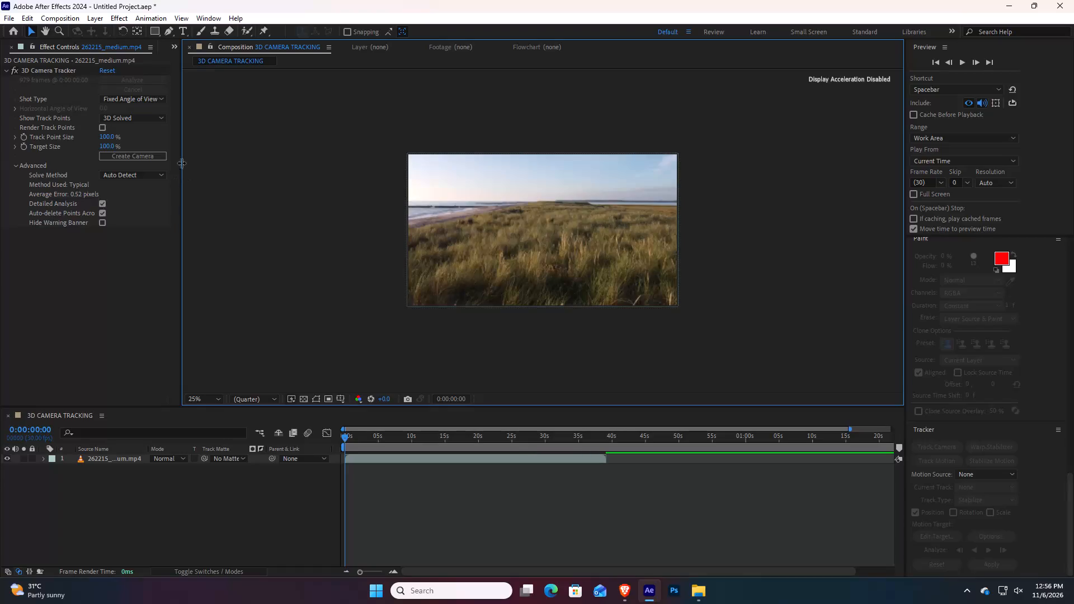
# Create a 3D tracker camera from the solved drone footage.
pyautogui.click(140, 156)
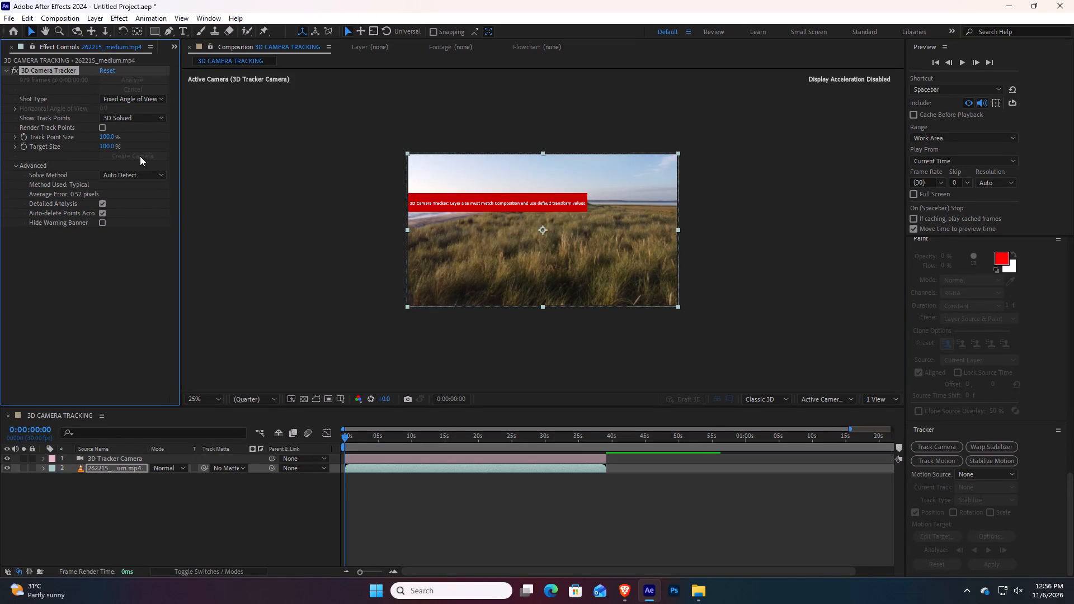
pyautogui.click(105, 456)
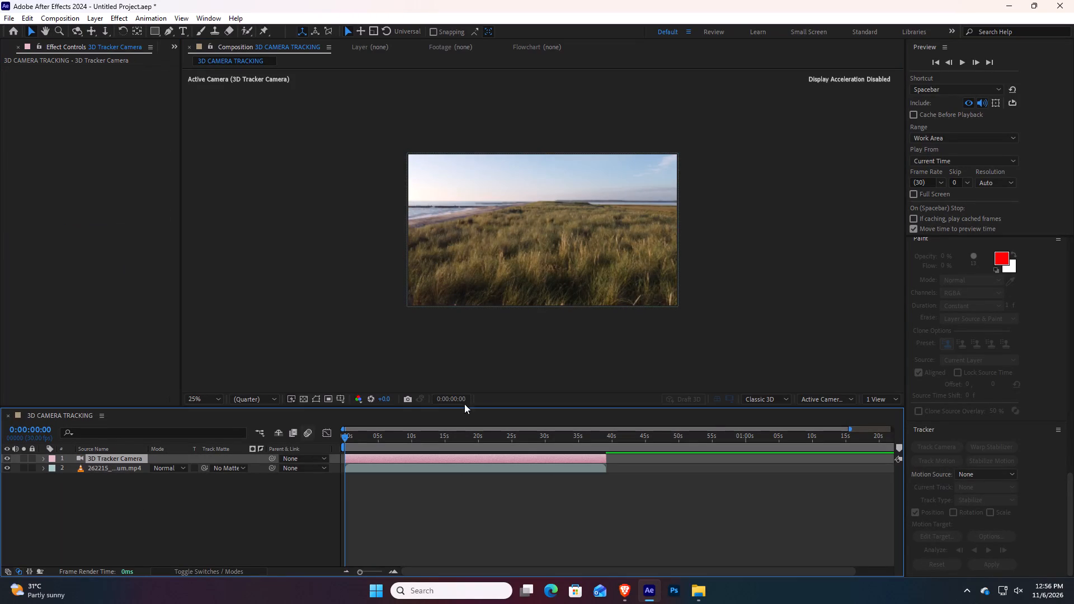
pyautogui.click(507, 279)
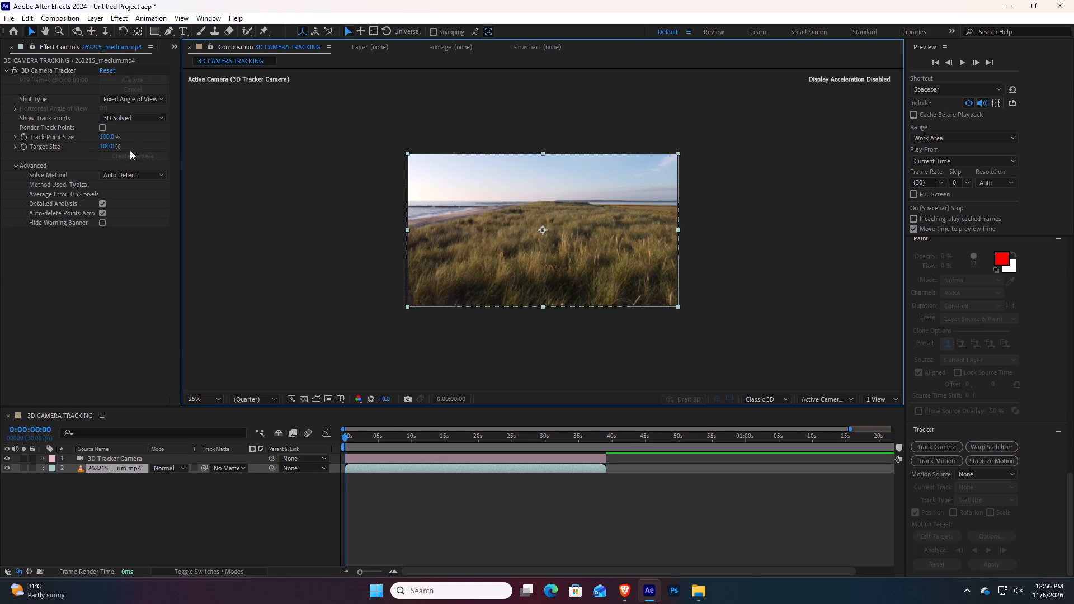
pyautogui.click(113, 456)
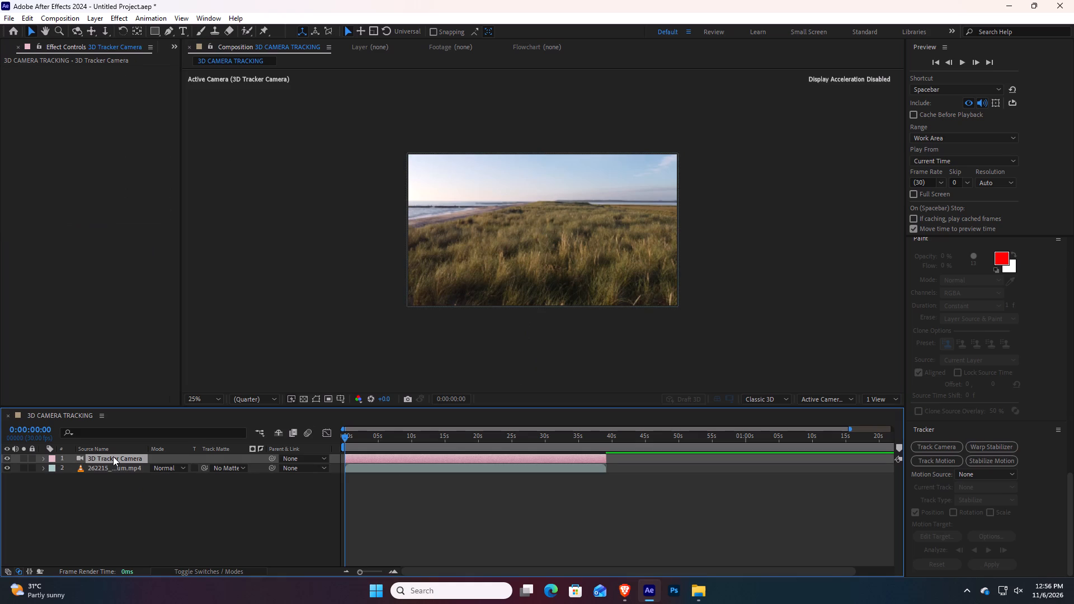
# Open the drone footage in its own layer view and turn on Render Track Points in its 3D Camera Tracker effect.
pyautogui.click(450, 262)
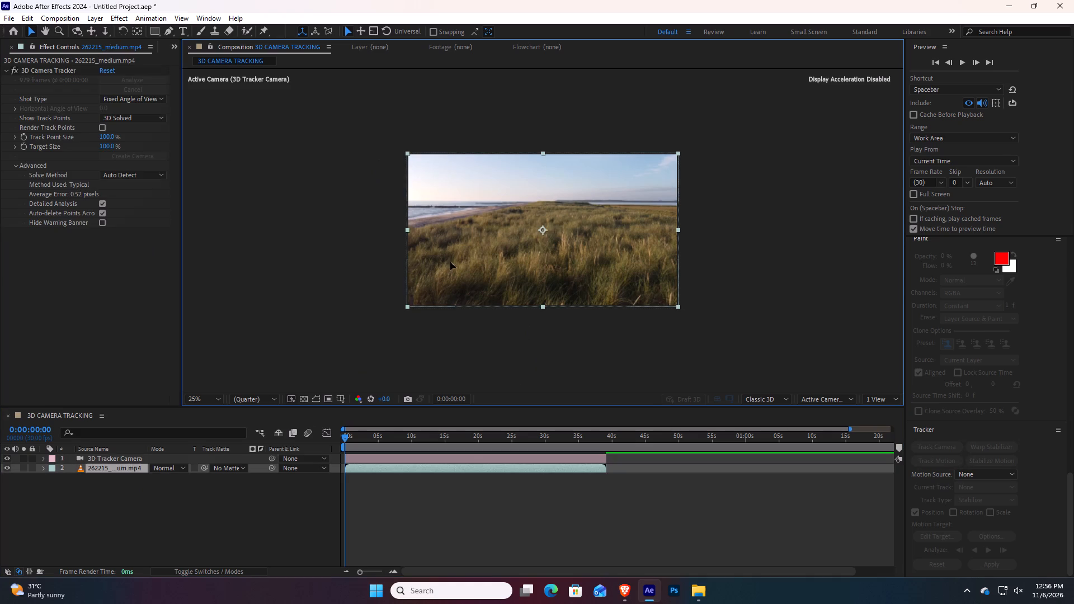
pyautogui.doubleClick(535, 259)
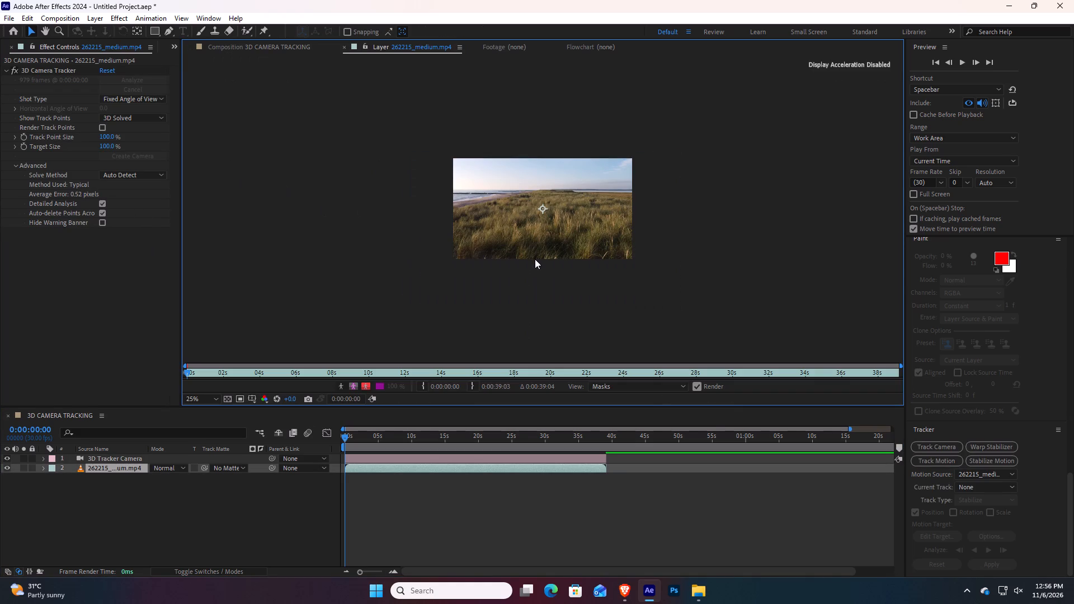
pyautogui.doubleClick(535, 235)
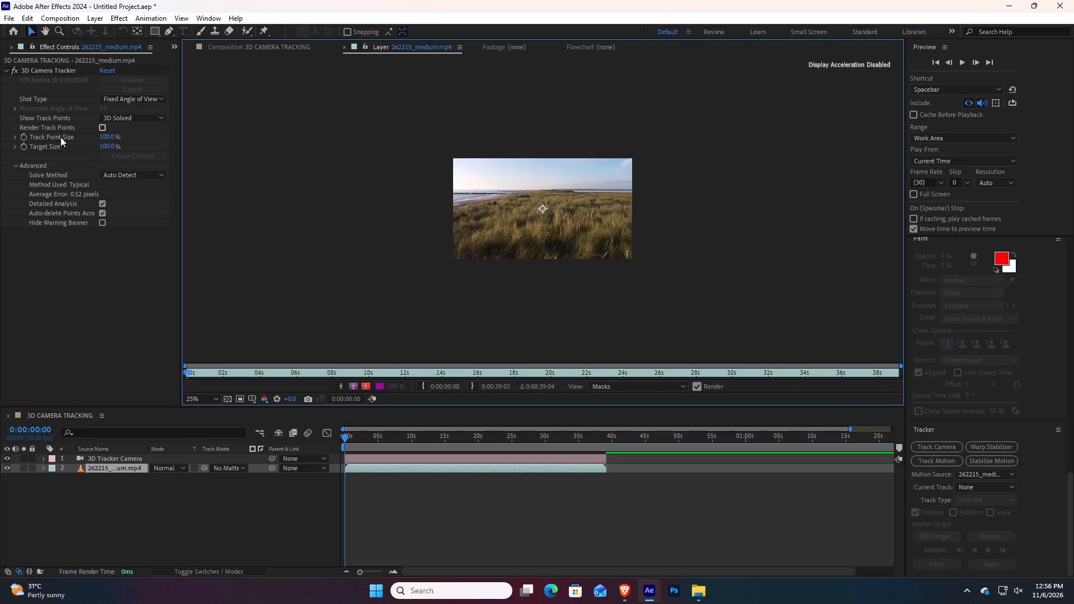
pyautogui.click(60, 137)
pyautogui.click(103, 129)
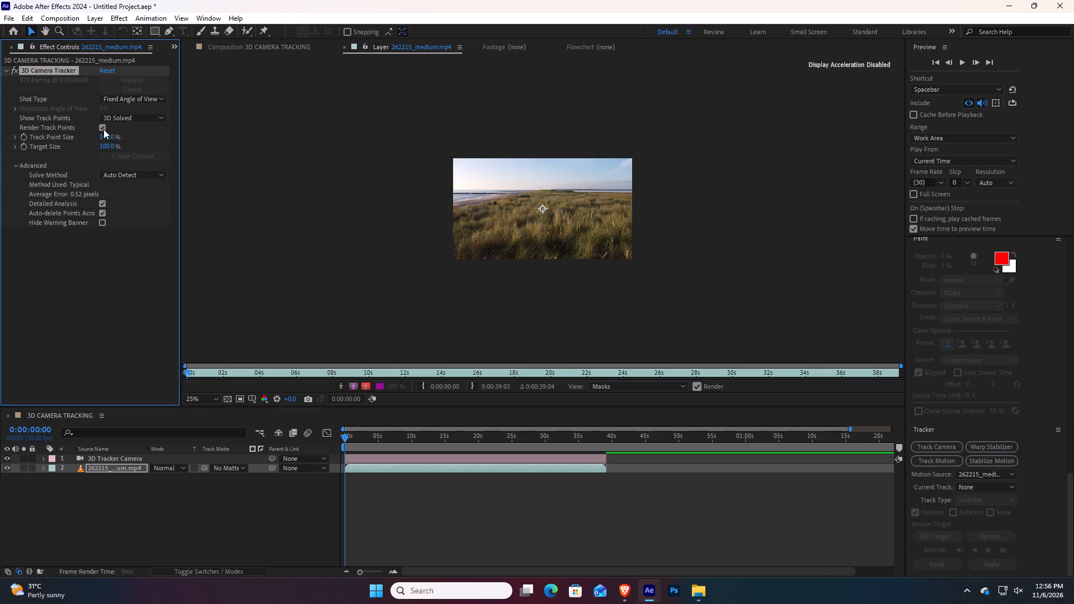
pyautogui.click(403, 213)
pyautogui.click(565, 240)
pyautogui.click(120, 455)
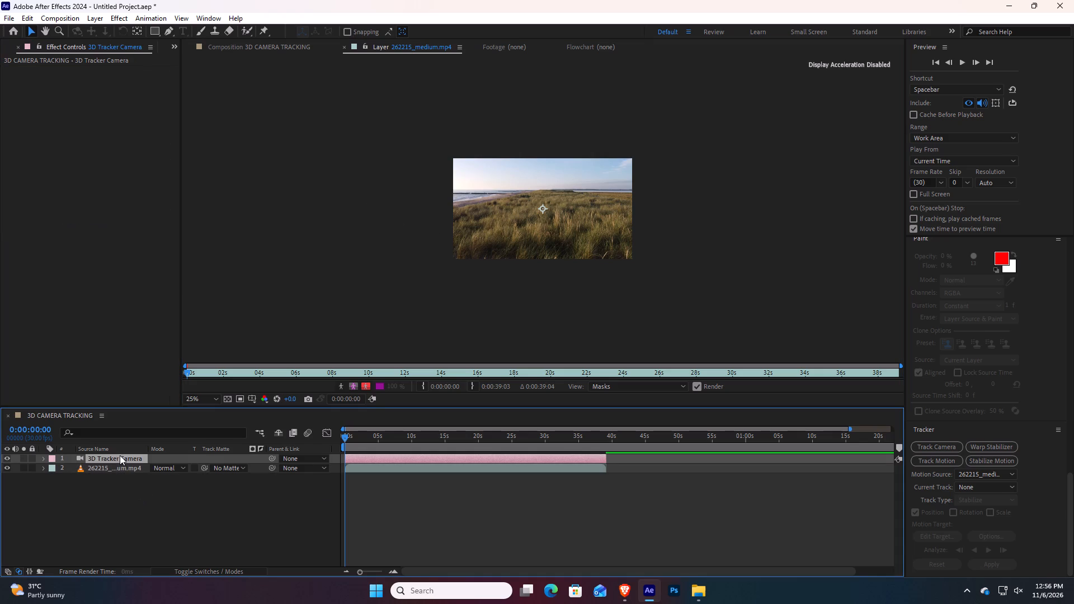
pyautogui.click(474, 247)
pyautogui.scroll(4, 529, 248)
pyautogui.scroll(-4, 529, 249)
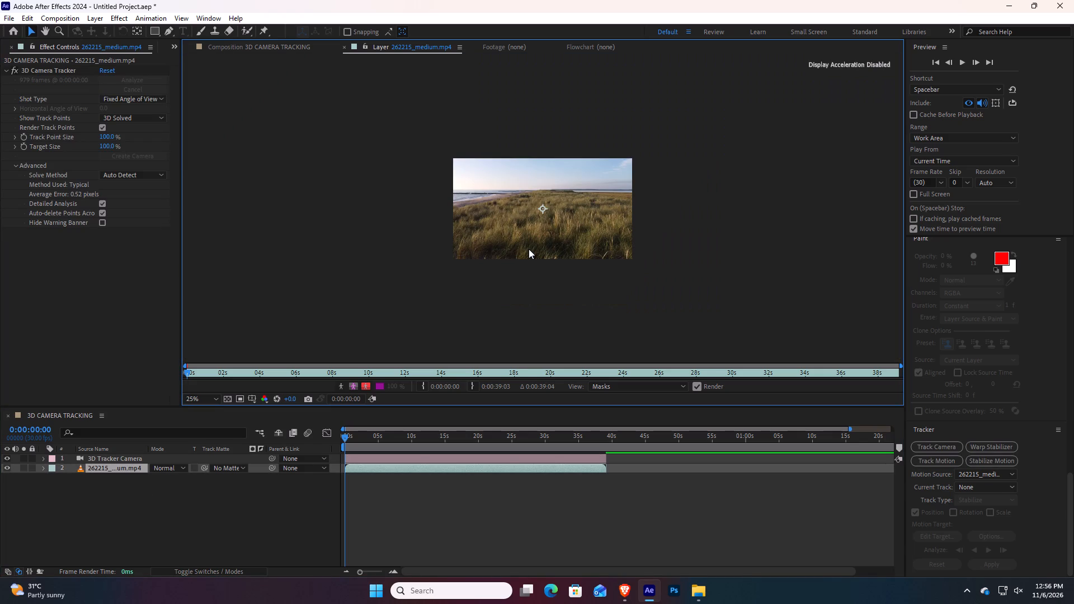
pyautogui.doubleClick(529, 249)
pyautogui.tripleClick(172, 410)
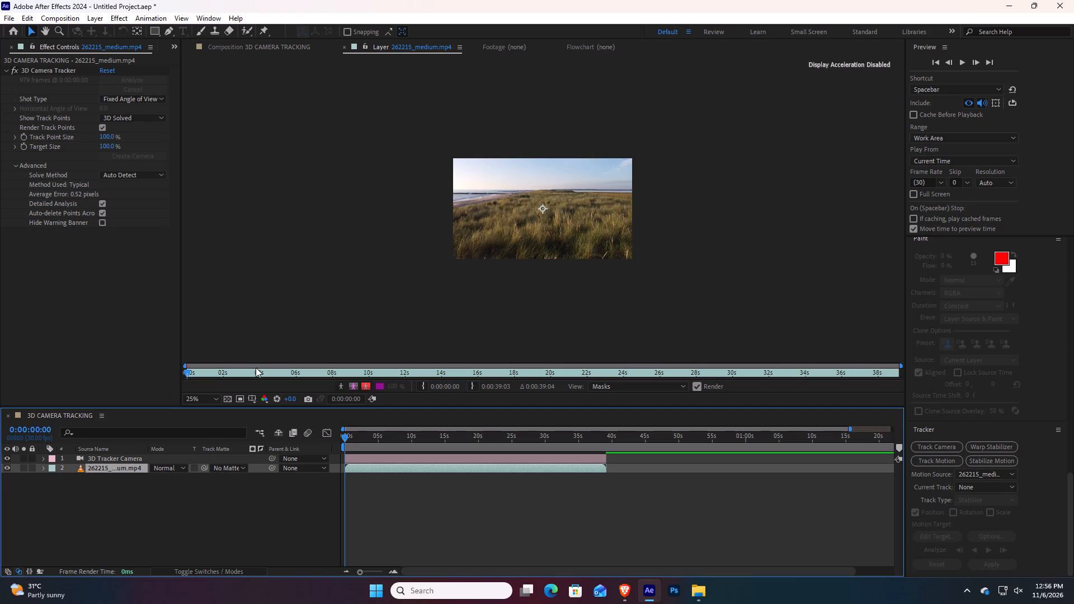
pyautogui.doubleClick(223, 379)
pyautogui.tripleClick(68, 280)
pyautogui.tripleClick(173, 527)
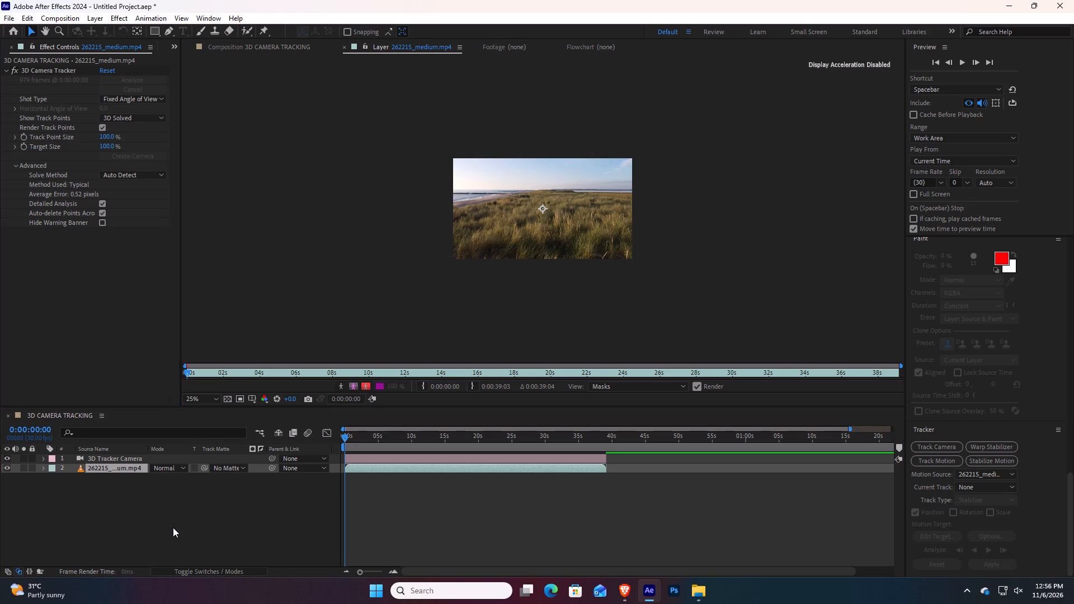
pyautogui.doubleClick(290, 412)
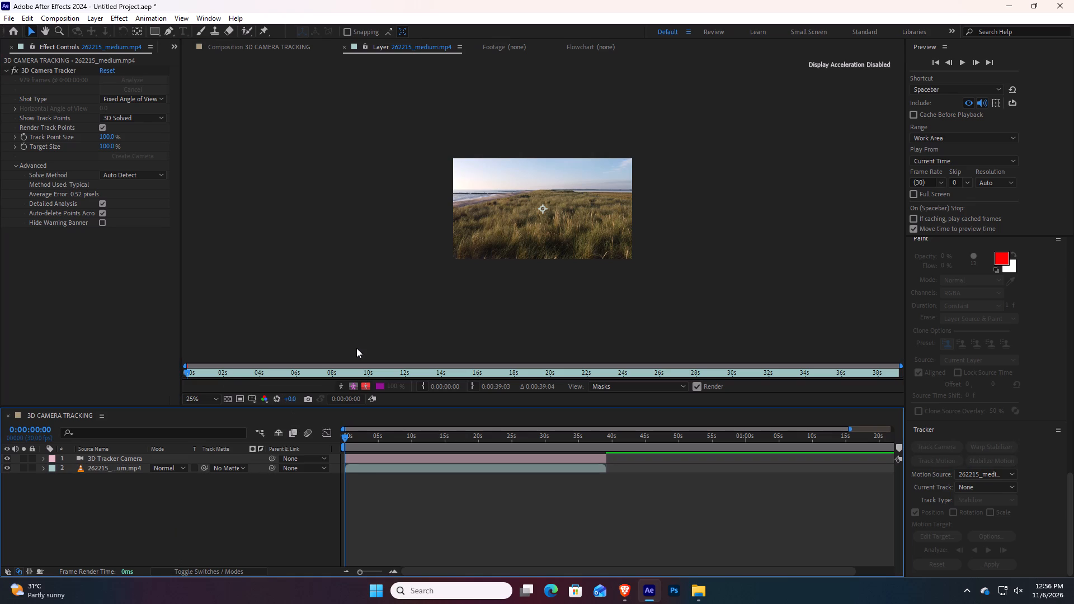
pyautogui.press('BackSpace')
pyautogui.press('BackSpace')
# Return to the 3D CAMERA TRACKING composition view and preview the footage with its rendered track points.
pyautogui.click(260, 48)
pyautogui.scroll(1, 538, 257)
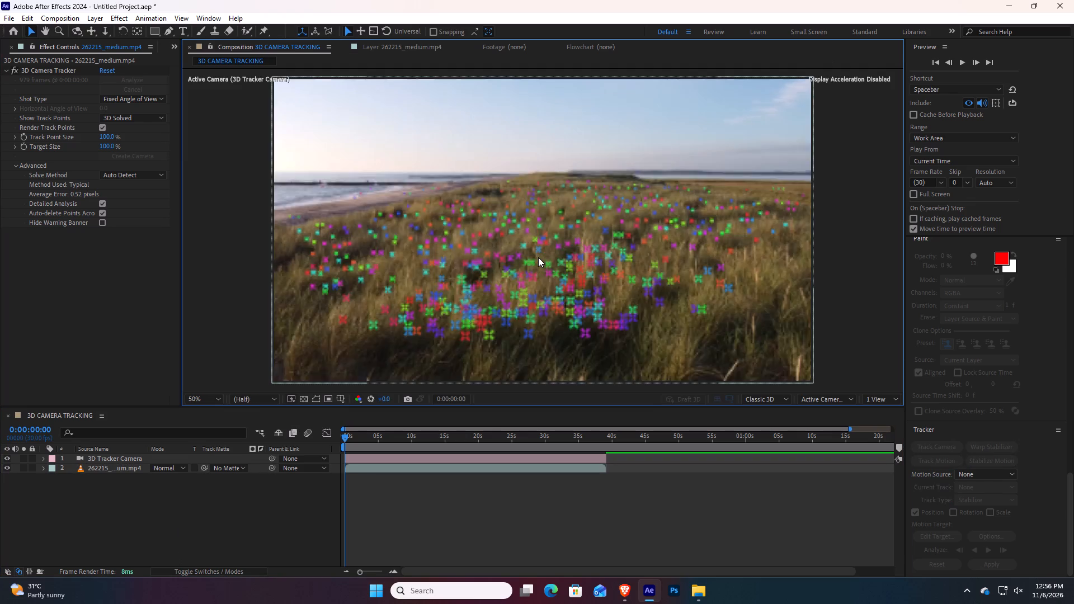
pyautogui.scroll(-1, 538, 257)
pyautogui.scroll(1, 538, 257)
pyautogui.scroll(-1, 539, 258)
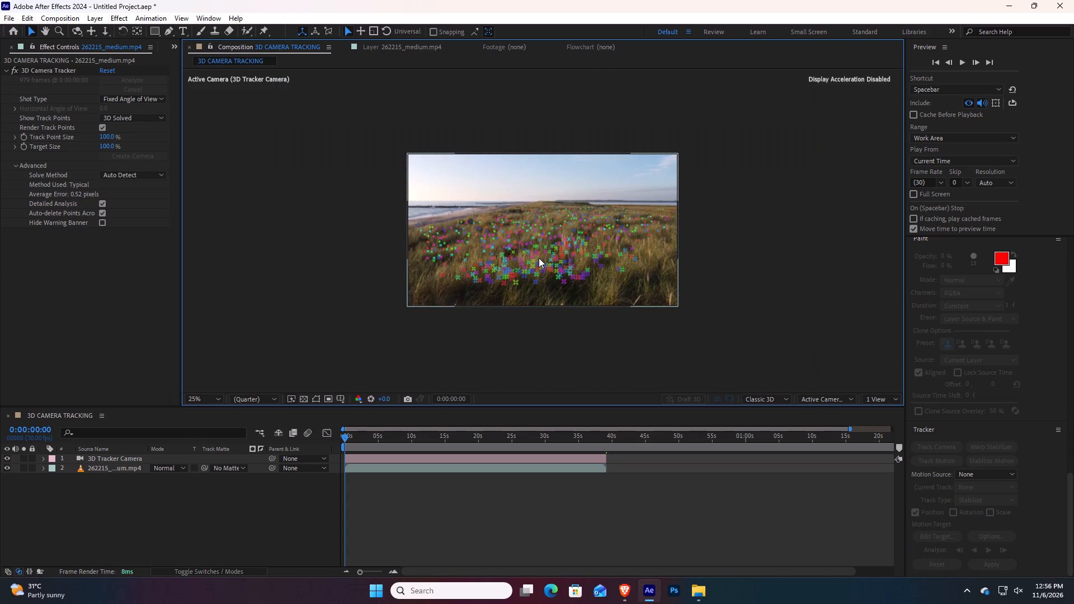
pyautogui.press('space')
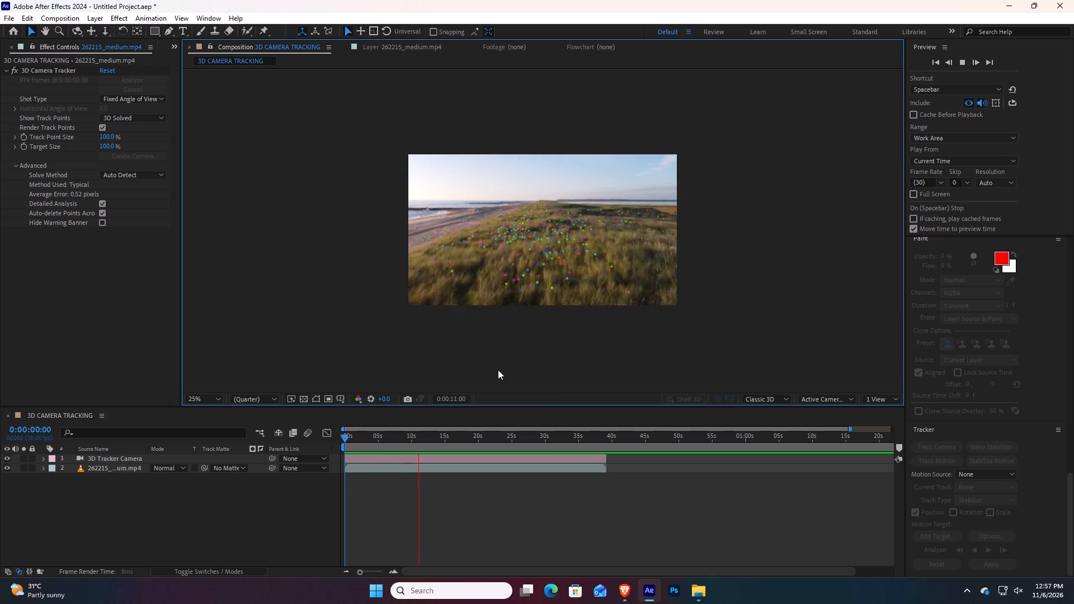
pyautogui.press('space')
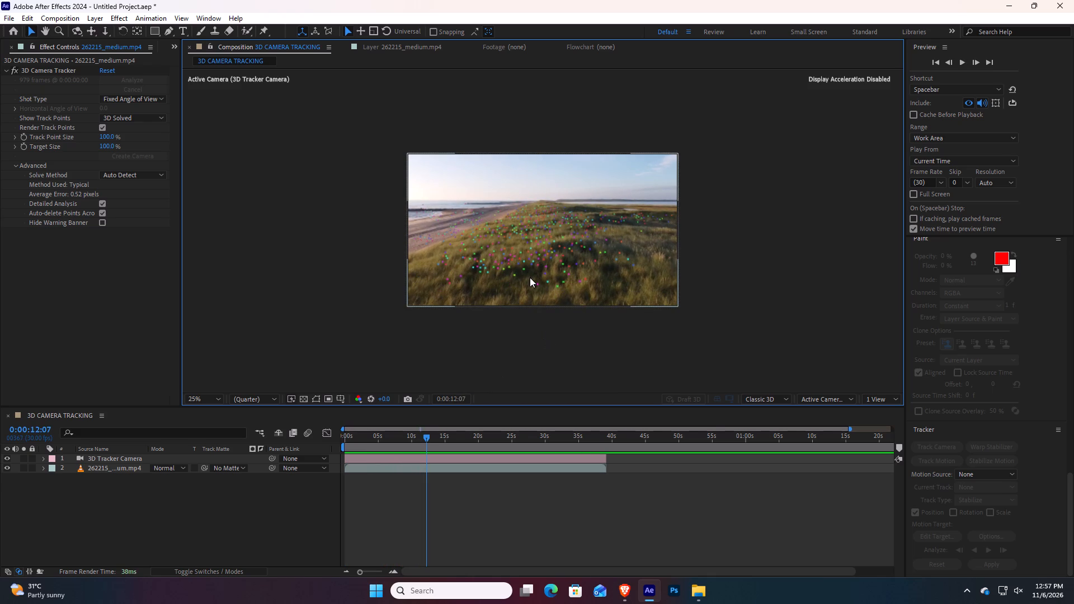
# Move the current time to 0:00:09:19.
pyautogui.moveTo(427, 436); pyautogui.dragTo(411, 438)
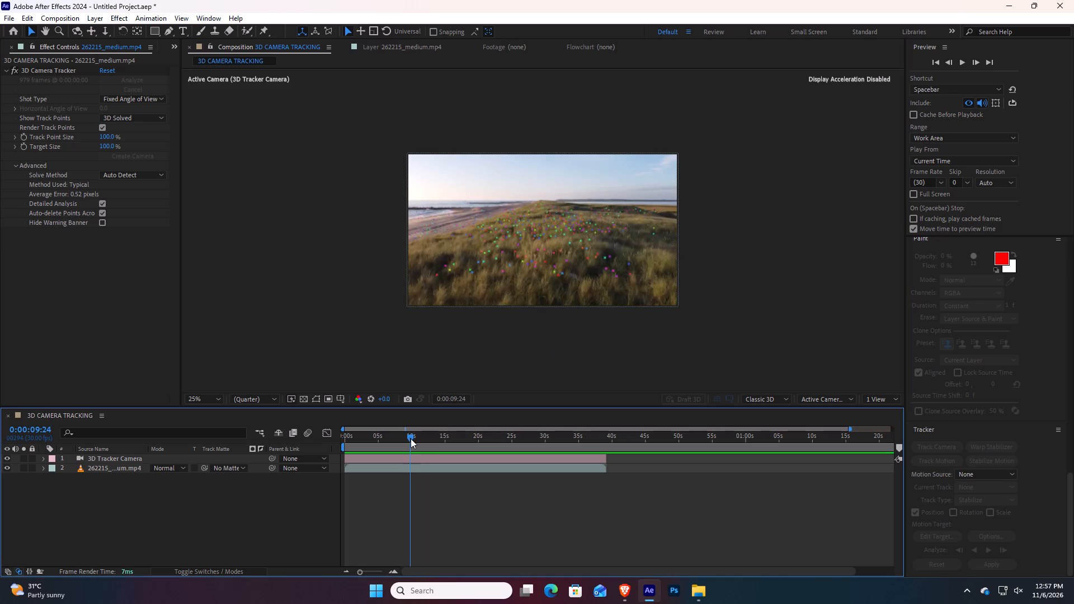
pyautogui.moveTo(411, 438); pyautogui.dragTo(409, 438)
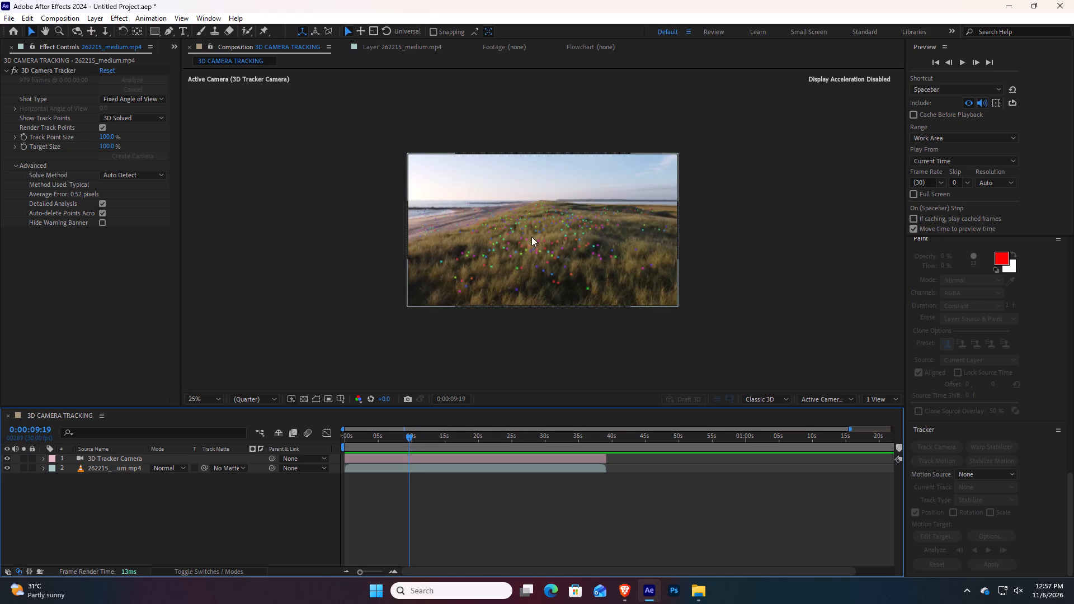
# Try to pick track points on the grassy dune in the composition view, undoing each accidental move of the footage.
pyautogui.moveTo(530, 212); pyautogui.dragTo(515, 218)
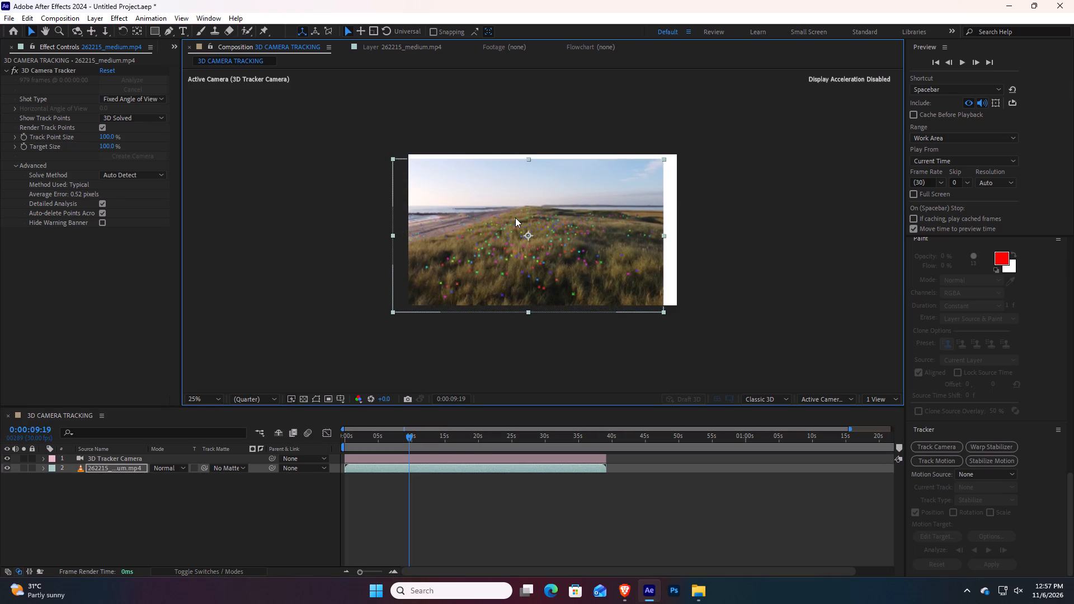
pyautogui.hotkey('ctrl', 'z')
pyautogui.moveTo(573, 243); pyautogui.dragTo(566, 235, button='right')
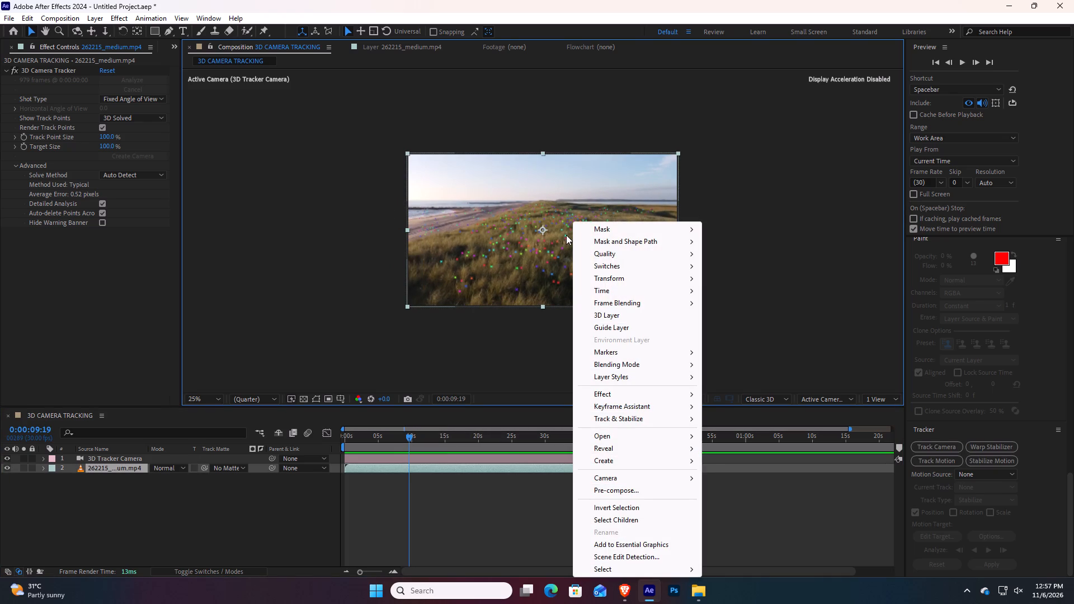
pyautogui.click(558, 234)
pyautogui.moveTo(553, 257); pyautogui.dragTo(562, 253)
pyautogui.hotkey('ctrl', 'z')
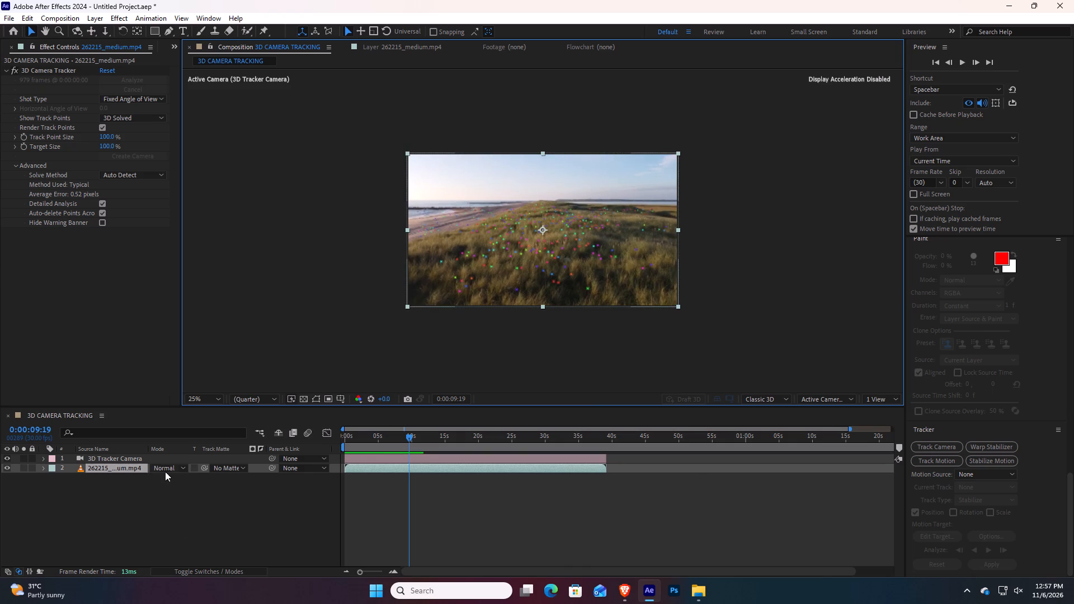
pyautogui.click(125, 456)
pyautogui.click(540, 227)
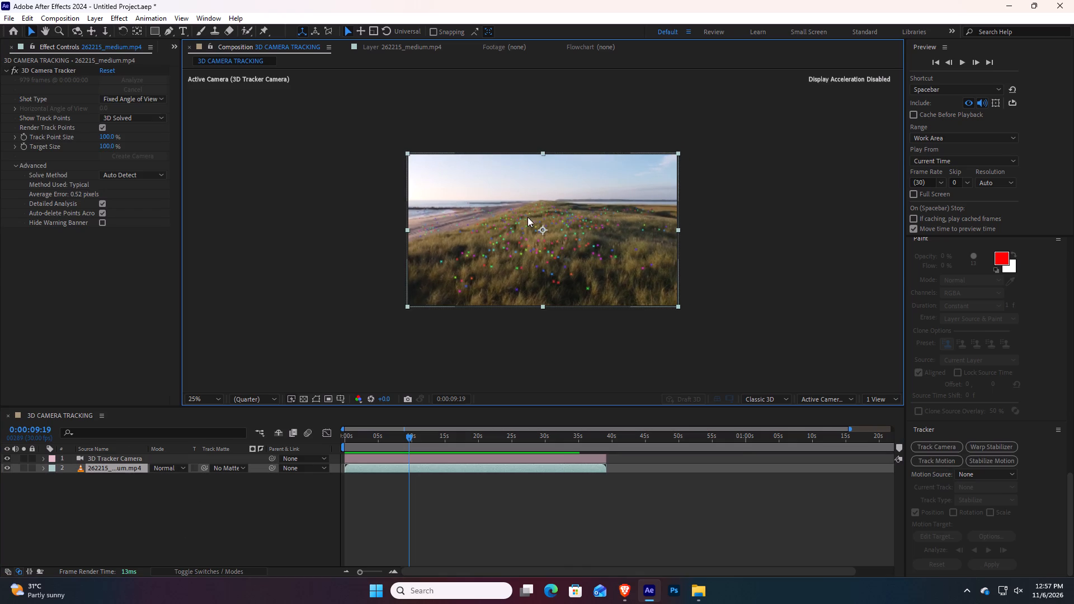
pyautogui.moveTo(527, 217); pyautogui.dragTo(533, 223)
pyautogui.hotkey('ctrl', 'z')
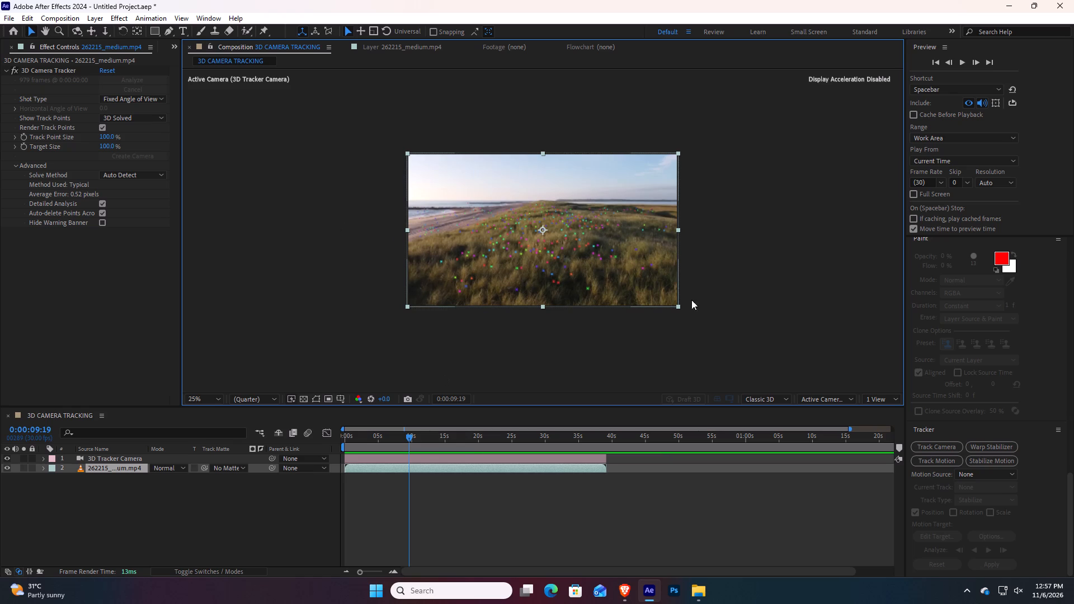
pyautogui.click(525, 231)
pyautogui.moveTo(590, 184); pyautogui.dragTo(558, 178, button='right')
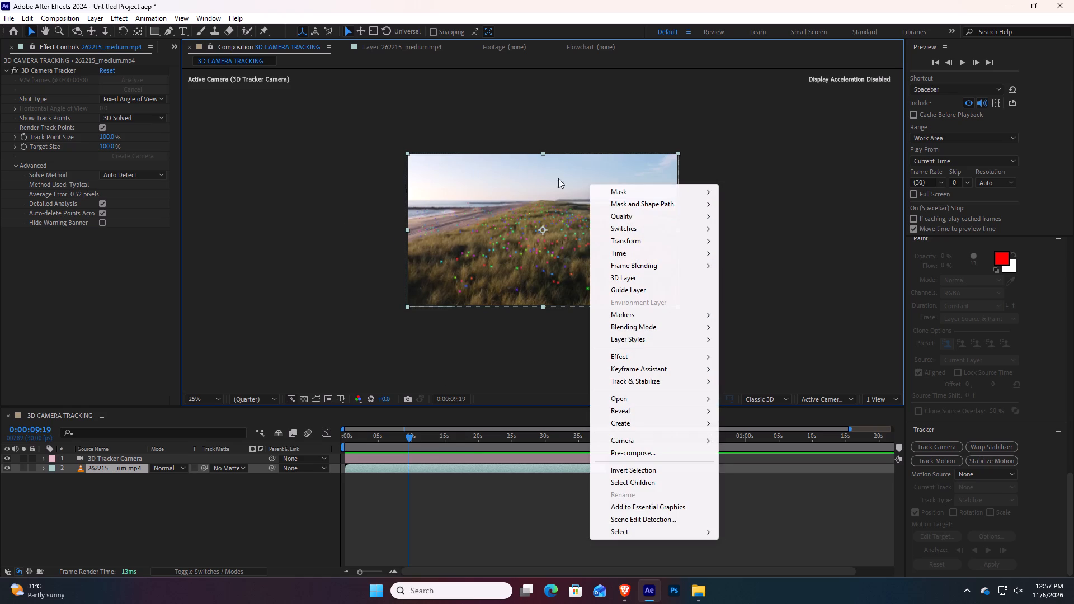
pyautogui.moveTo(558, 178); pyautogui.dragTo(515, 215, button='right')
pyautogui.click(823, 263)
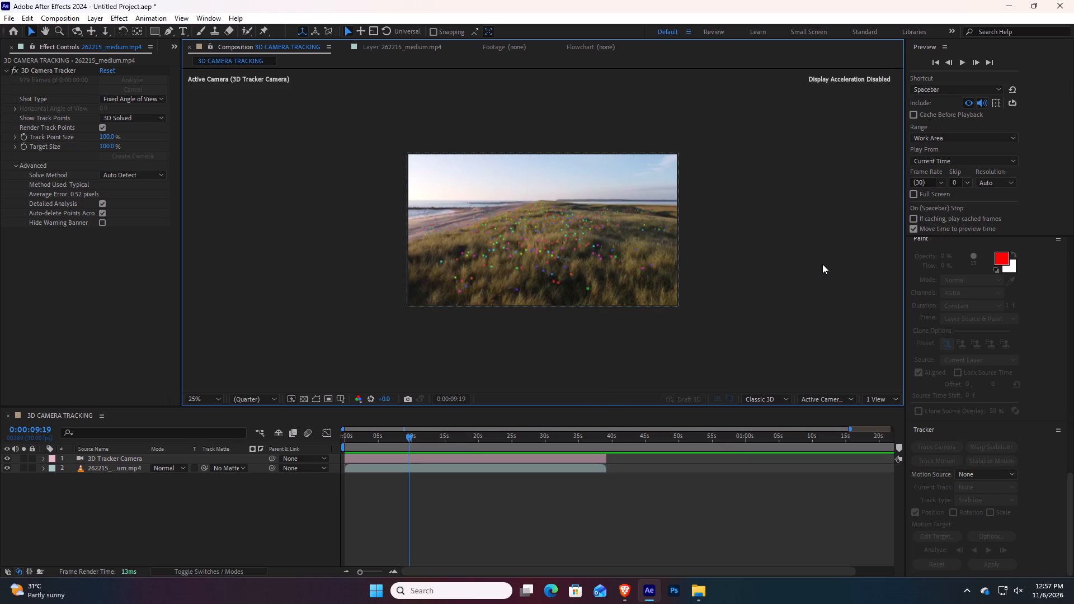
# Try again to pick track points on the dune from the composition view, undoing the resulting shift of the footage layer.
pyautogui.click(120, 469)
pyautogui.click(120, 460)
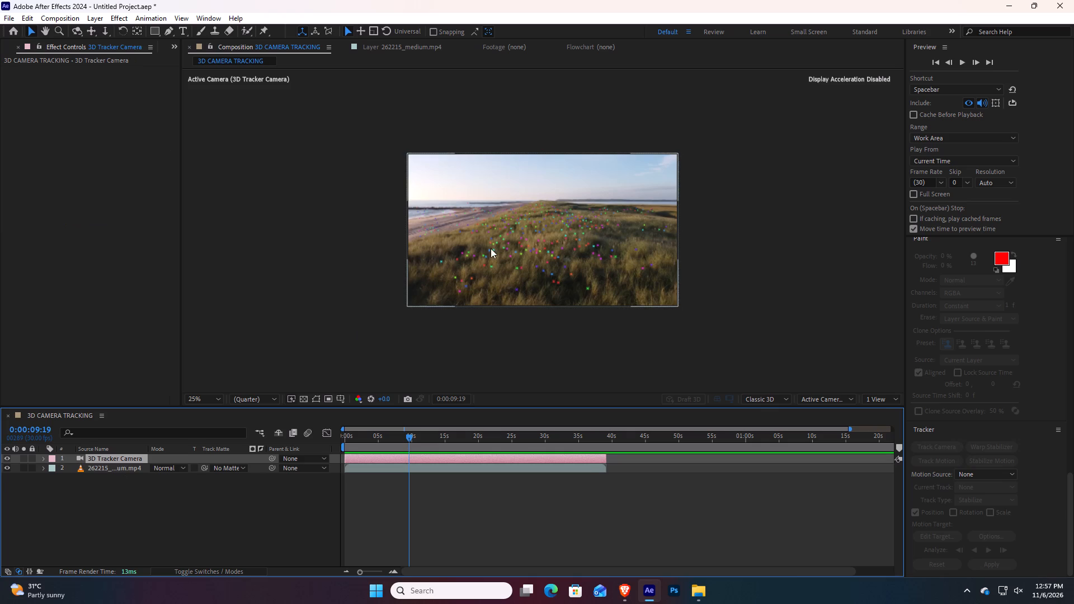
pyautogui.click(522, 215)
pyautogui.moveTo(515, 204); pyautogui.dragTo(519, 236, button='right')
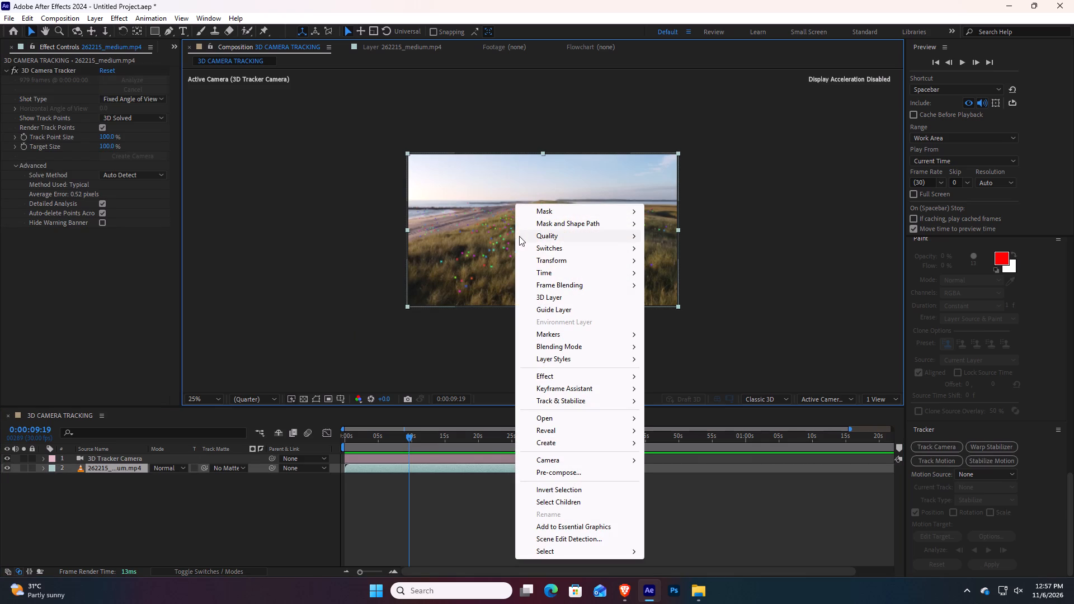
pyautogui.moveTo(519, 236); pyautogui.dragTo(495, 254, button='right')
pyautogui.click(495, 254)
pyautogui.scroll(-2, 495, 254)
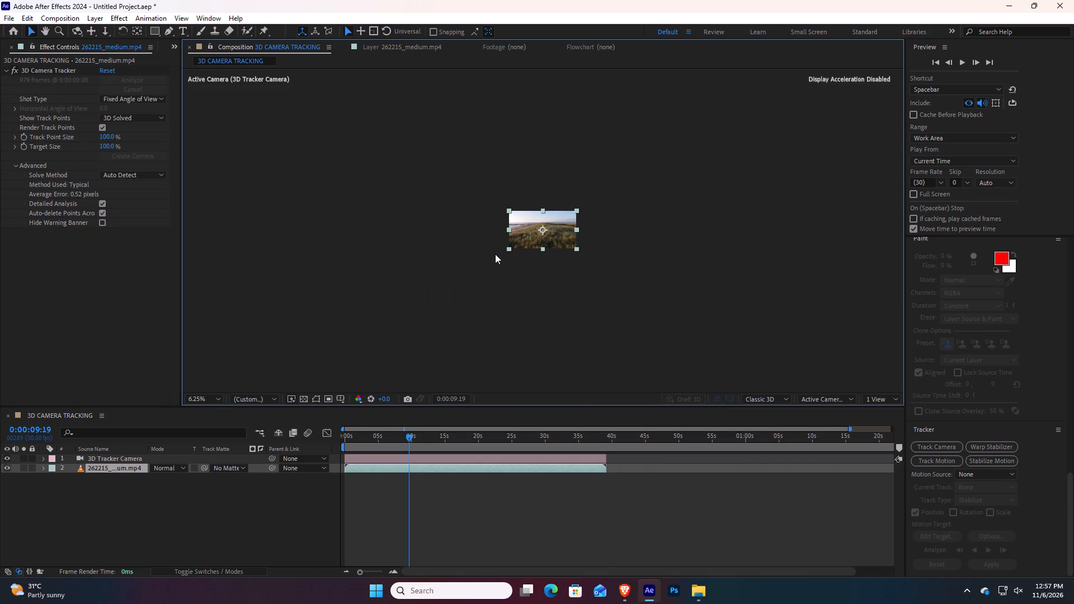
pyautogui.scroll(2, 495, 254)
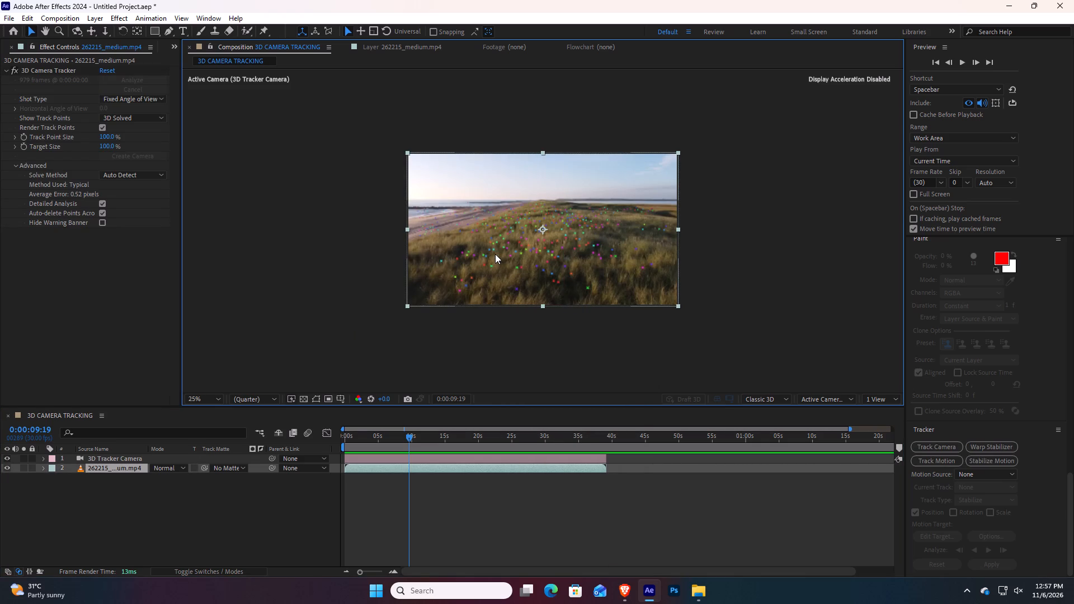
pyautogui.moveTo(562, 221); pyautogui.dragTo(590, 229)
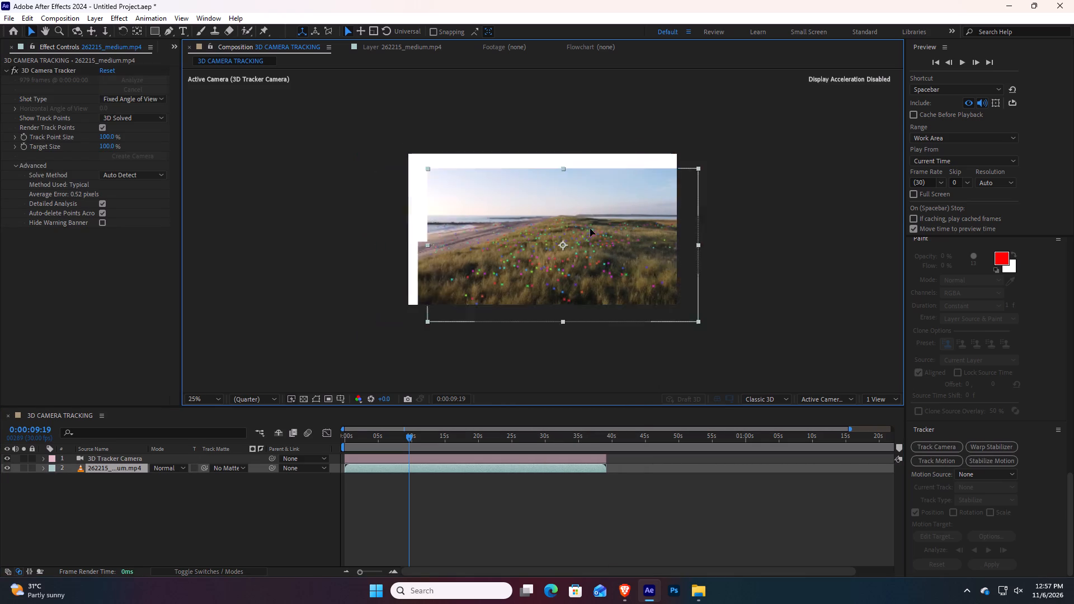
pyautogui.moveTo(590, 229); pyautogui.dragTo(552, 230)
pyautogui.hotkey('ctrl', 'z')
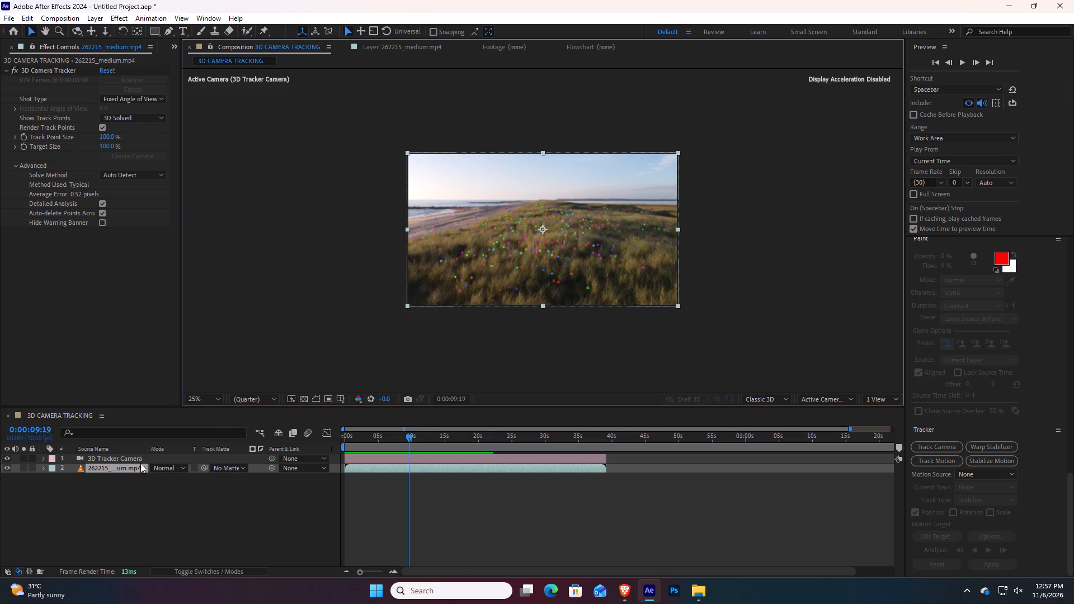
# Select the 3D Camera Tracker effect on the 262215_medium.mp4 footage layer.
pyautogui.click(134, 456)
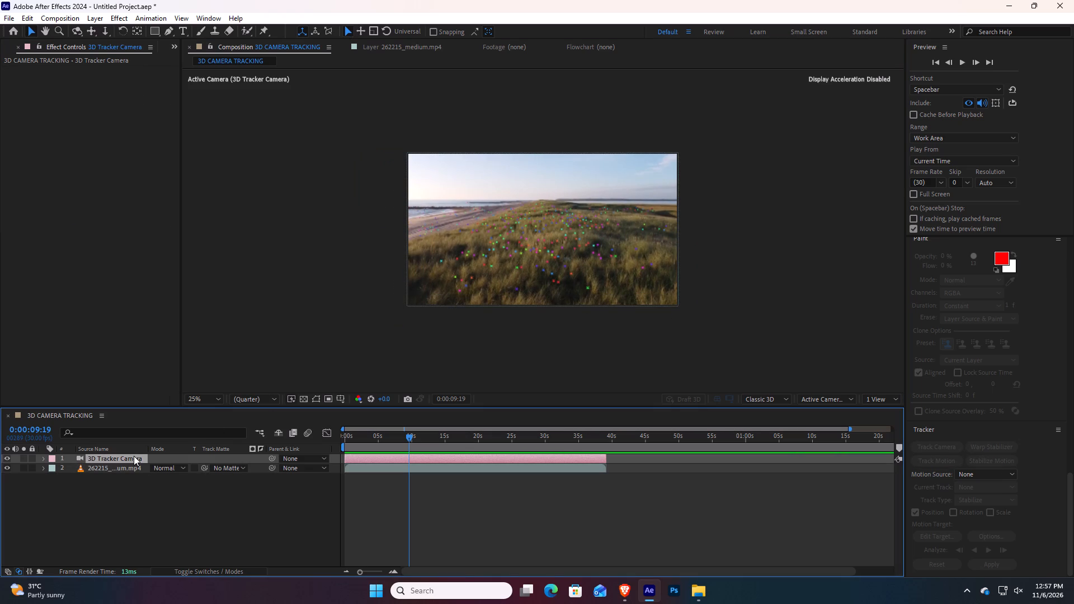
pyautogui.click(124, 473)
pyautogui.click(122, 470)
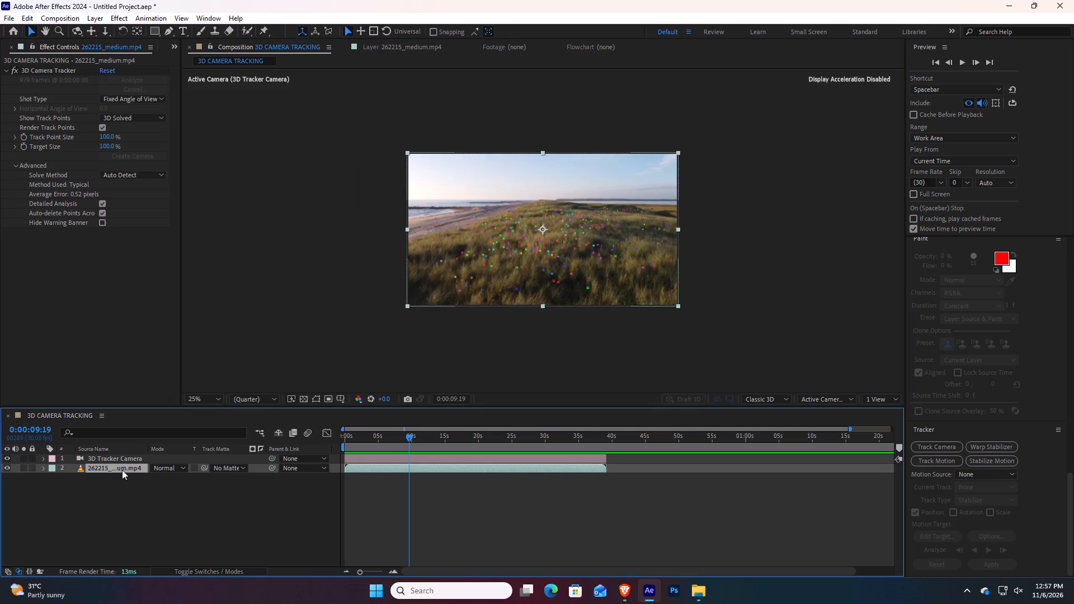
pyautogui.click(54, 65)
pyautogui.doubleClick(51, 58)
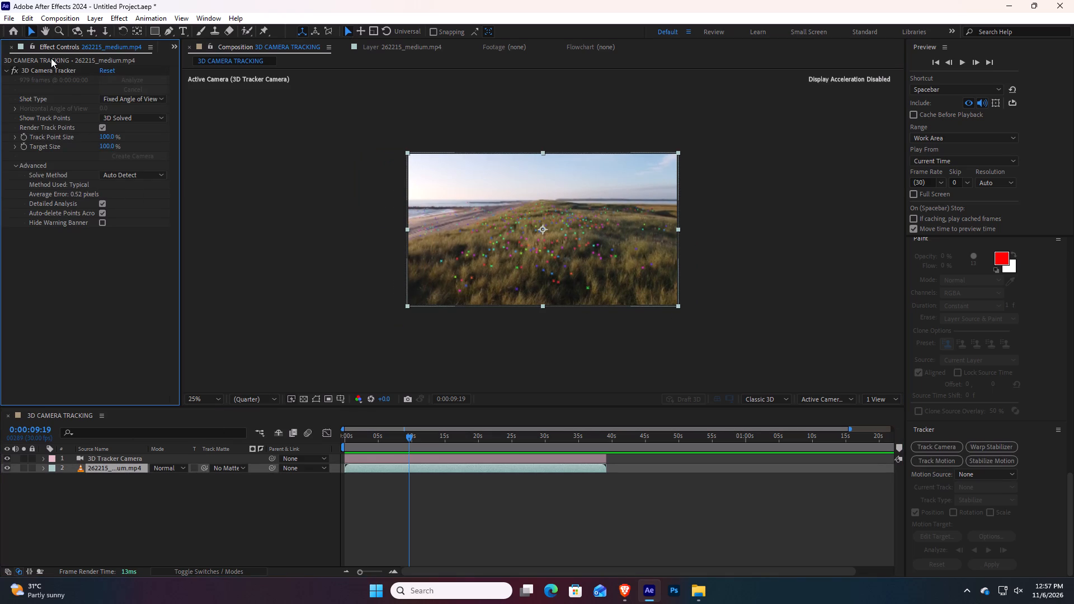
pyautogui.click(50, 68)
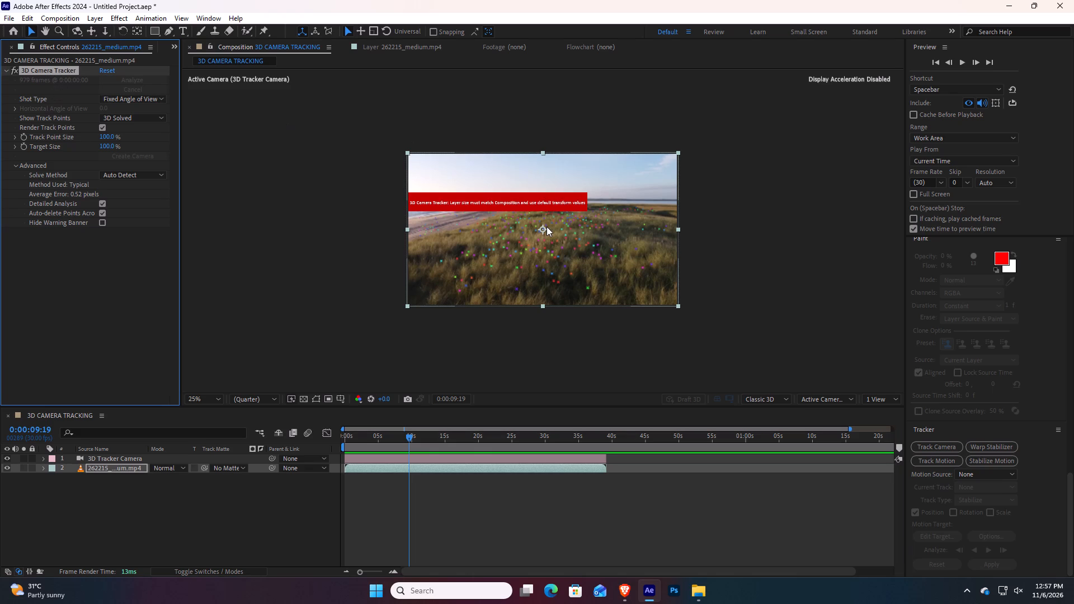
# Start a new project, discarding the unsaved changes to the current one.
pyautogui.click(2, 15)
pyautogui.click(35, 24)
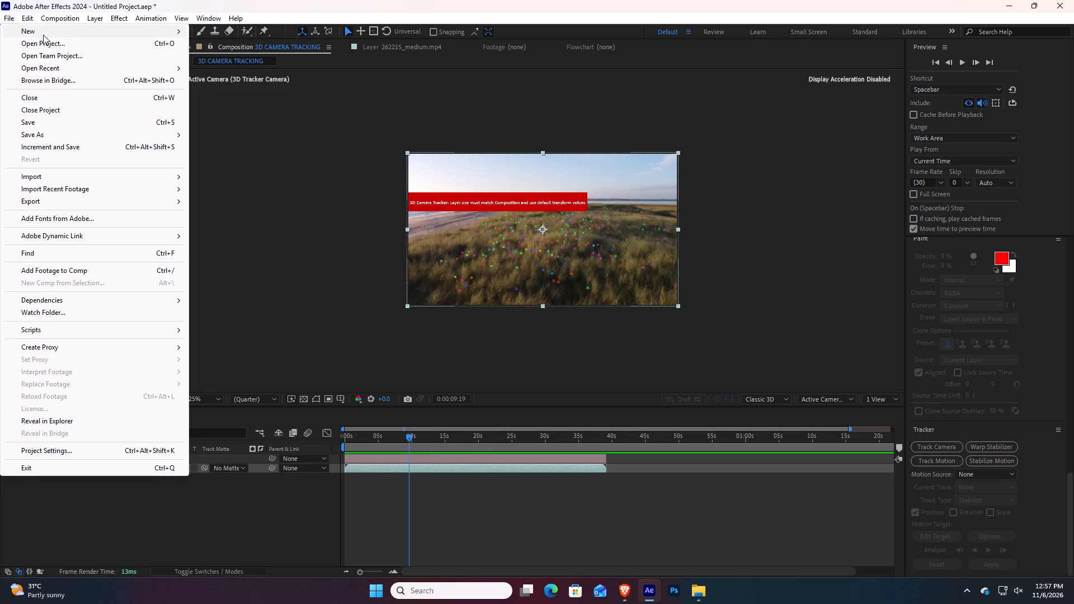
pyautogui.click(43, 34)
pyautogui.click(294, 31)
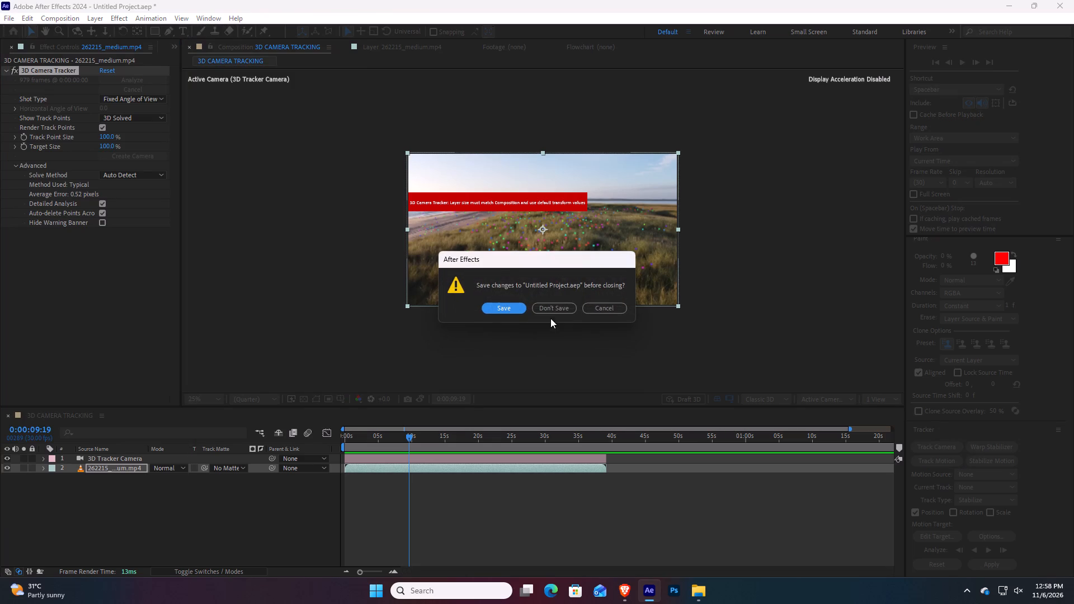
pyautogui.click(548, 307)
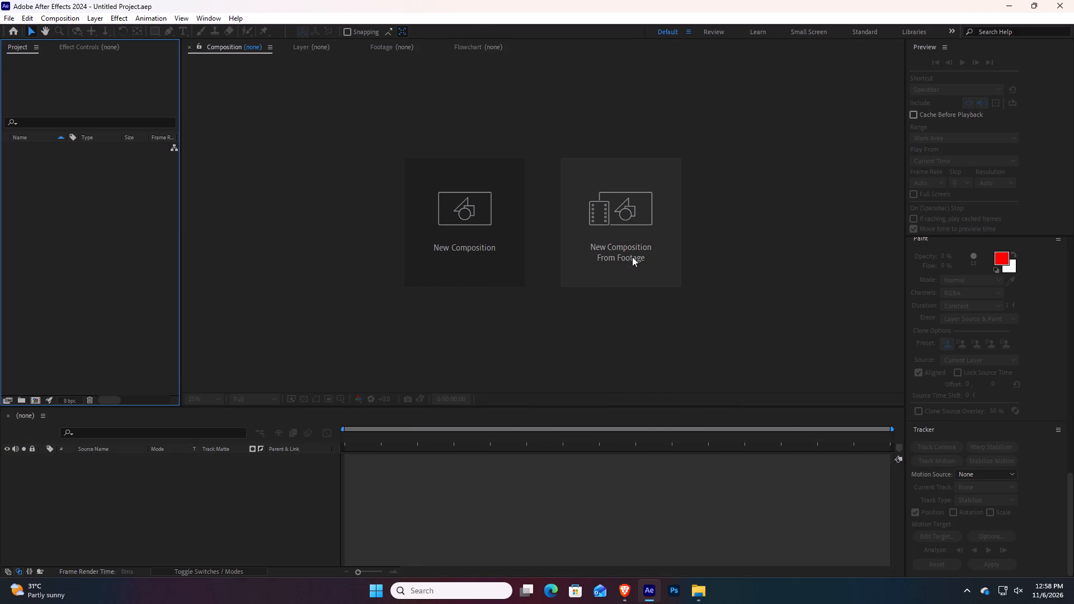
# Create a new composition from the 262215_medium footage in the MOTION_GRAPHICS_EXAM > CAMERA TRACKING > DRONE folder on drive D.
pyautogui.click(632, 257)
pyautogui.scroll(-4, 45, 228)
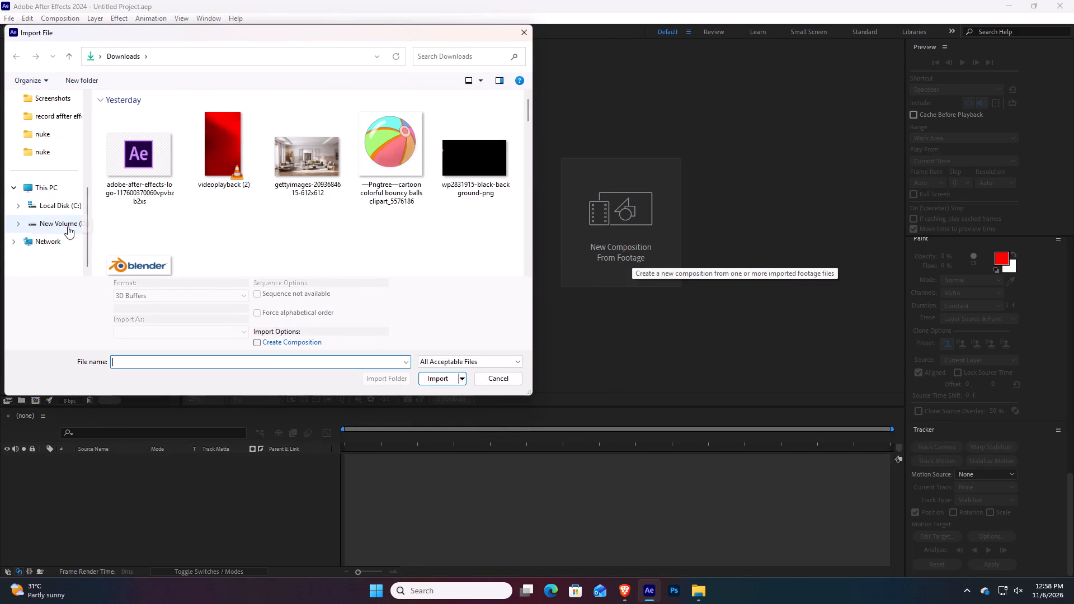
pyautogui.scroll(-2, 68, 226)
pyautogui.click(74, 225)
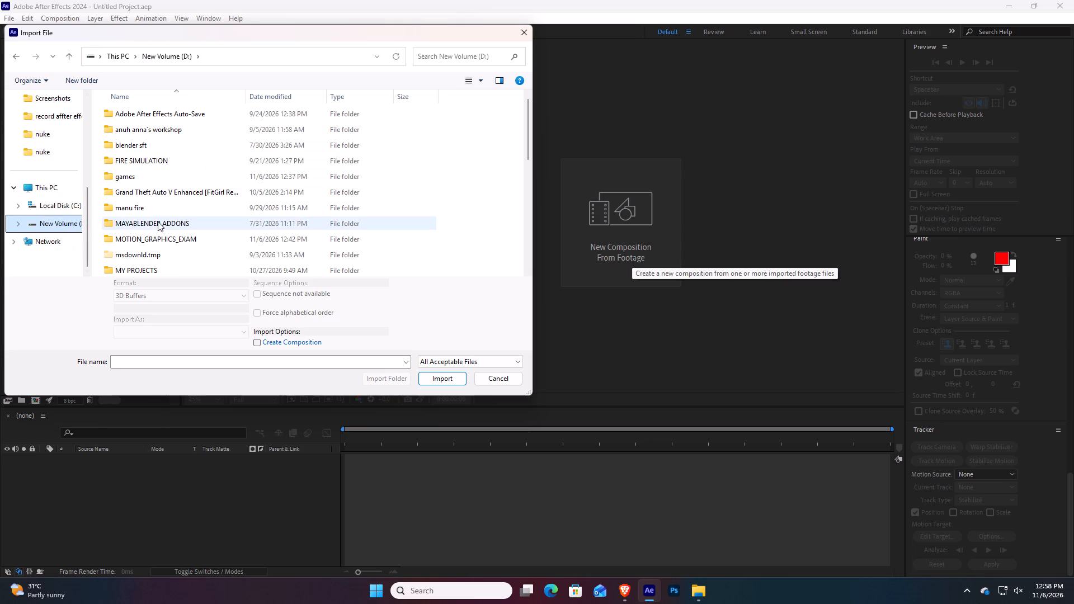
pyautogui.doubleClick(185, 235)
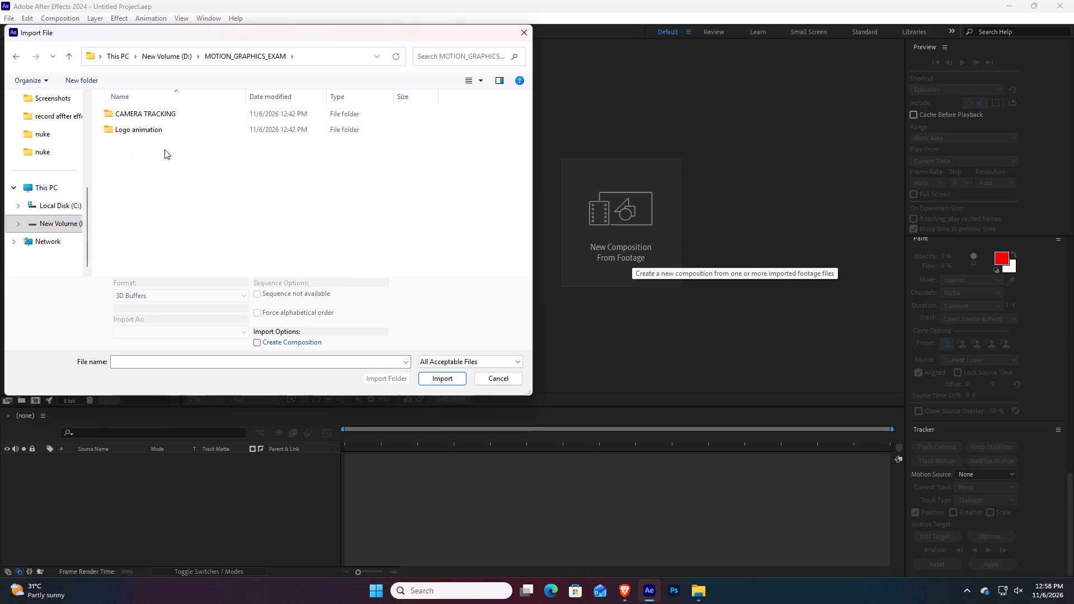
pyautogui.doubleClick(165, 114)
pyautogui.doubleClick(146, 124)
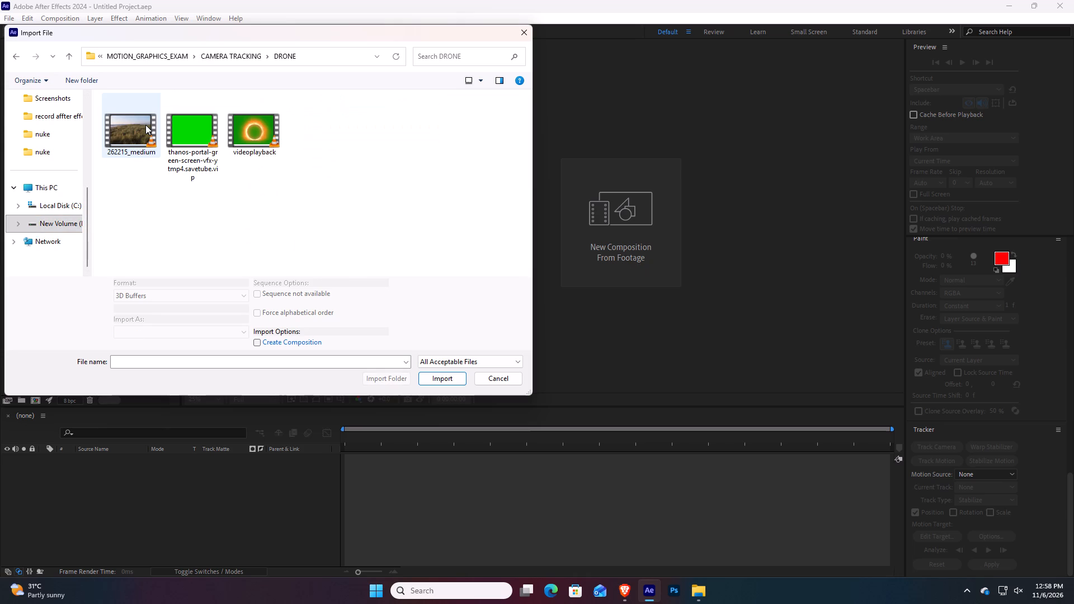
pyautogui.click(145, 125)
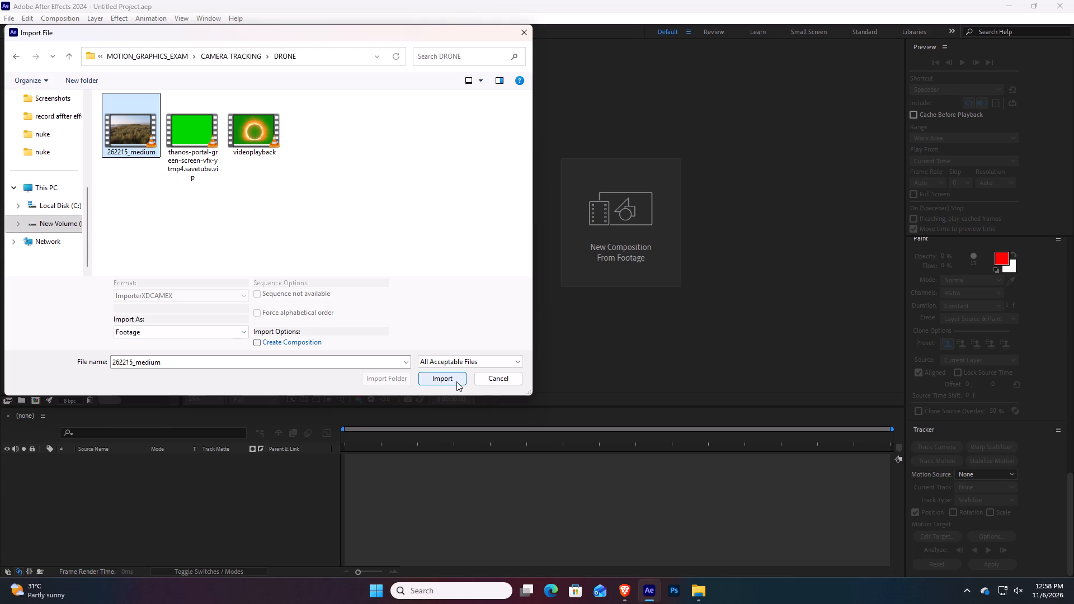
pyautogui.click(433, 381)
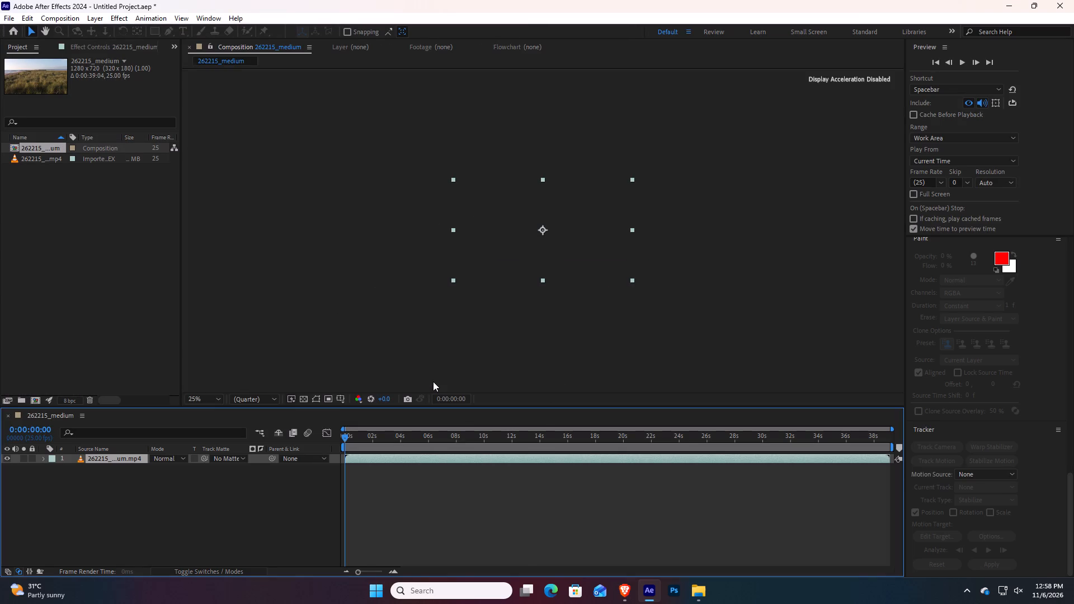
# Apply camera tracking to the 262215_medium.mp4 layer, stopping the initial analysis and running it with Detailed Analysis enabled.
pyautogui.scroll(1, 520, 302)
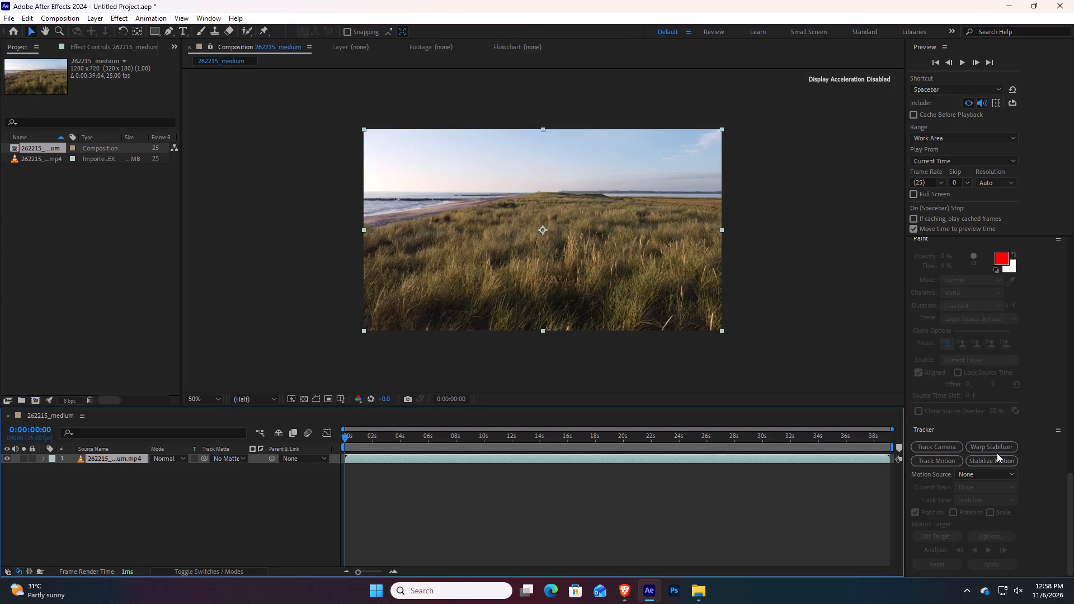
pyautogui.click(932, 450)
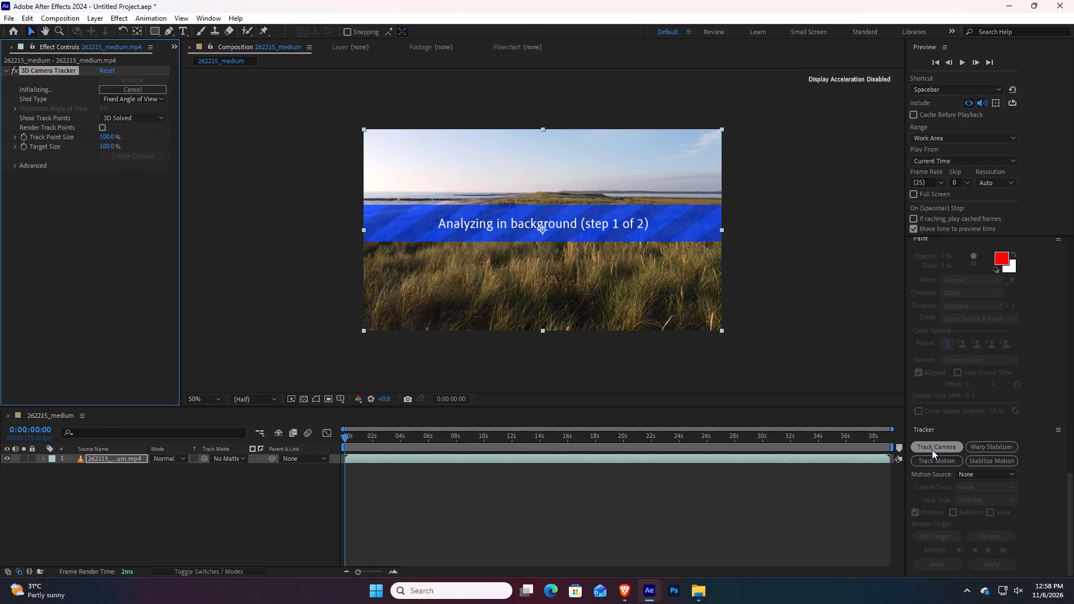
pyautogui.click(132, 85)
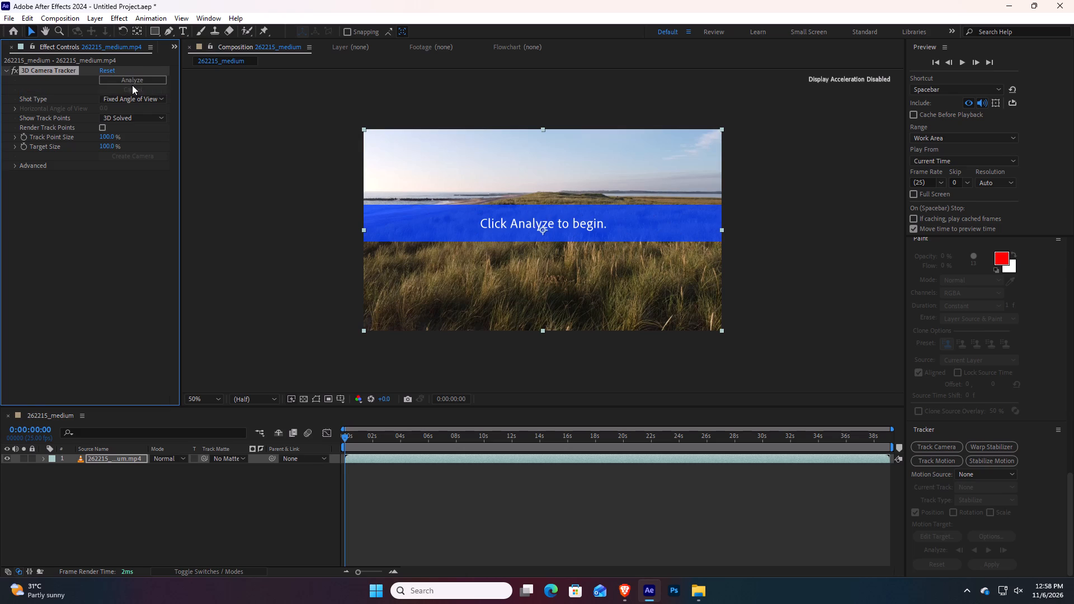
pyautogui.click(12, 165)
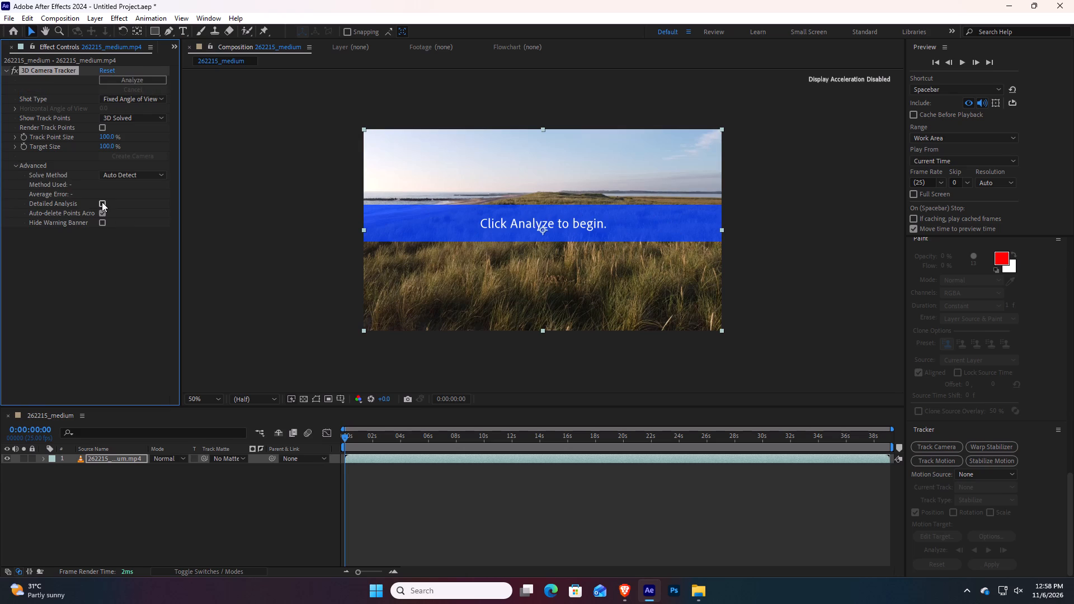
pyautogui.click(102, 202)
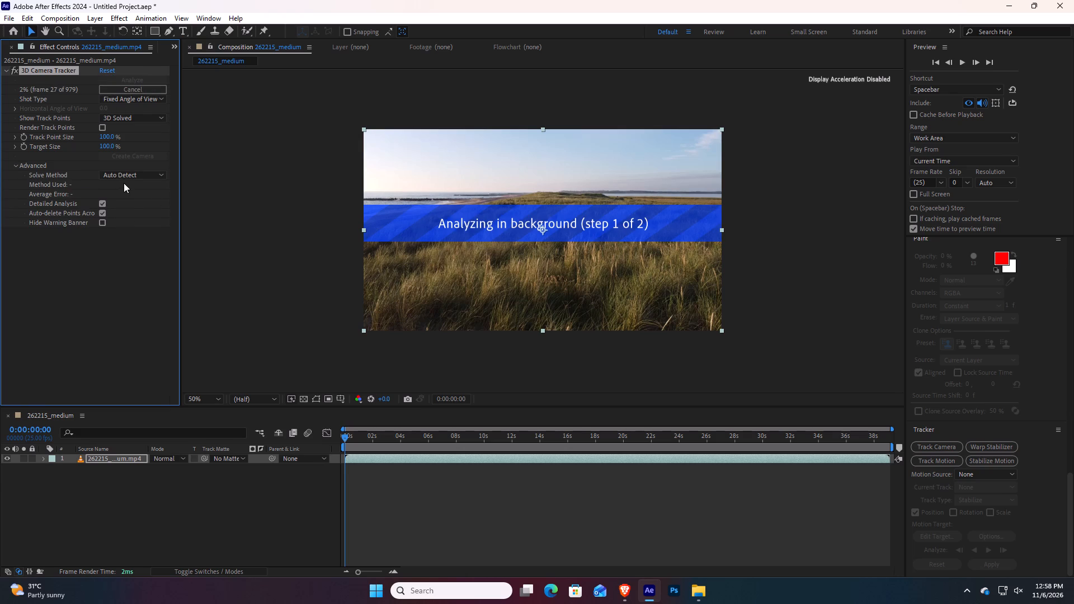
pyautogui.click(66, 185)
pyautogui.click(65, 190)
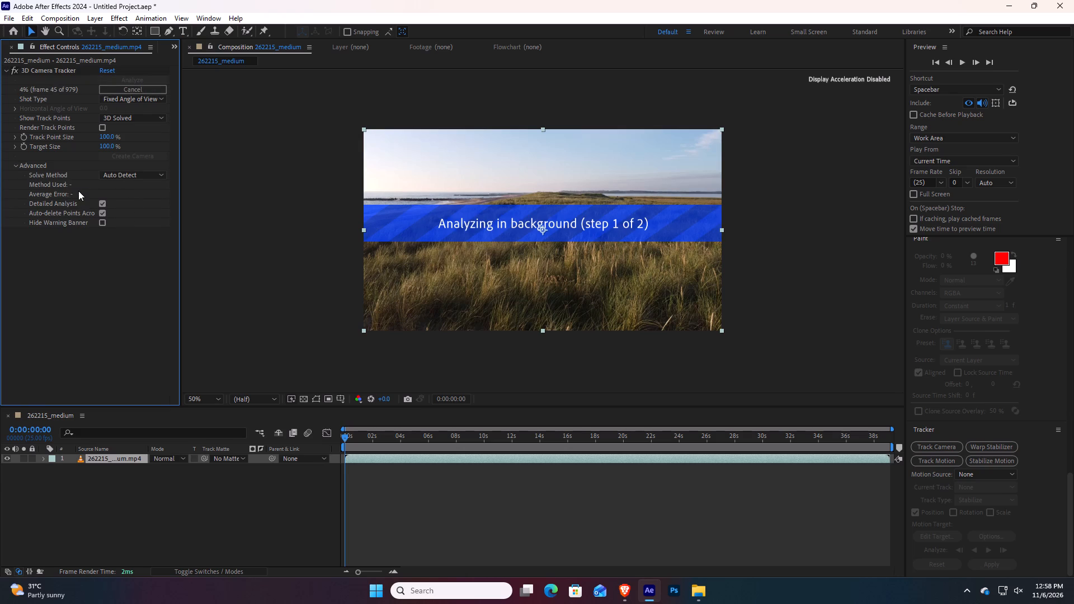
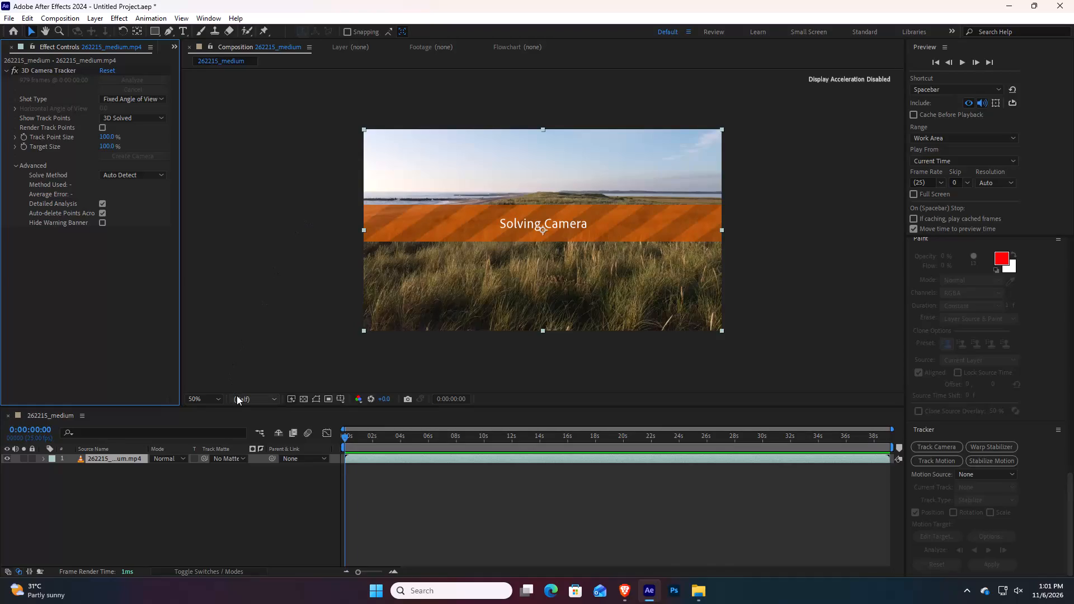
# Set the composition preview resolution to Quarter.
pyautogui.click(237, 395)
pyautogui.click(249, 464)
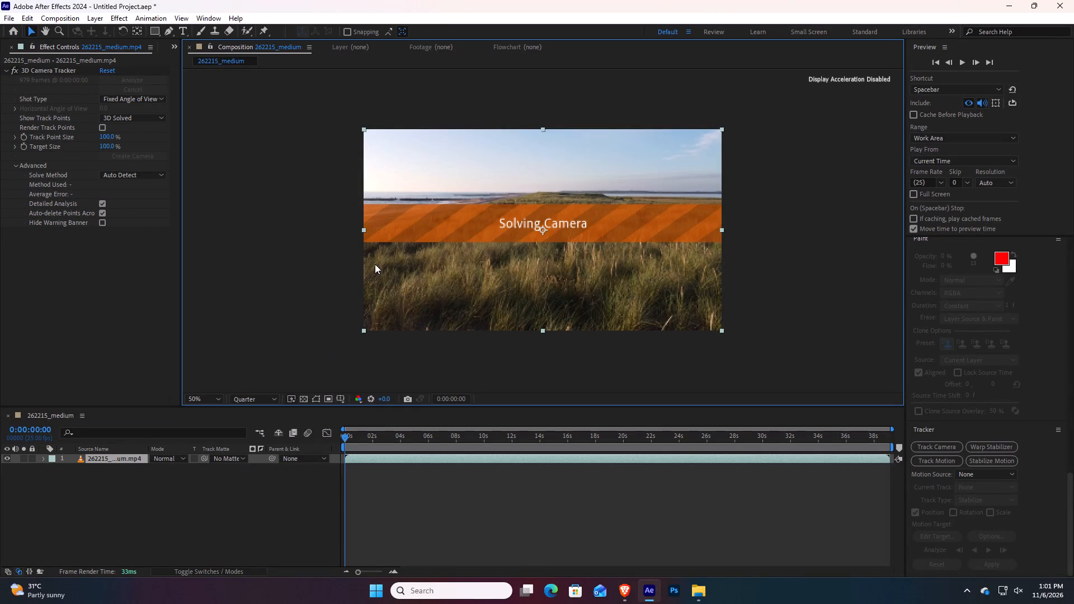
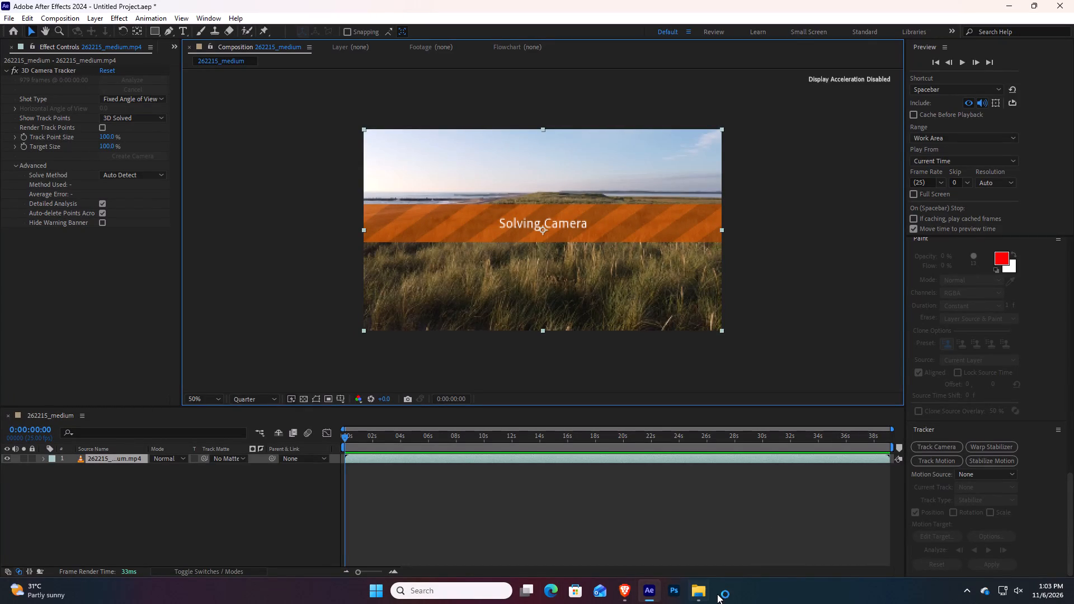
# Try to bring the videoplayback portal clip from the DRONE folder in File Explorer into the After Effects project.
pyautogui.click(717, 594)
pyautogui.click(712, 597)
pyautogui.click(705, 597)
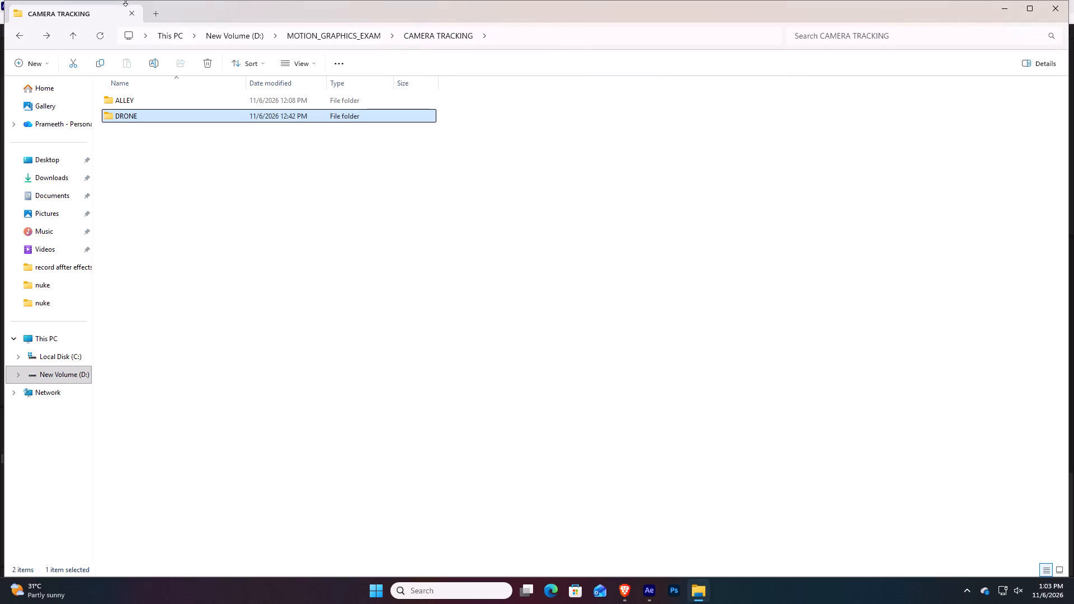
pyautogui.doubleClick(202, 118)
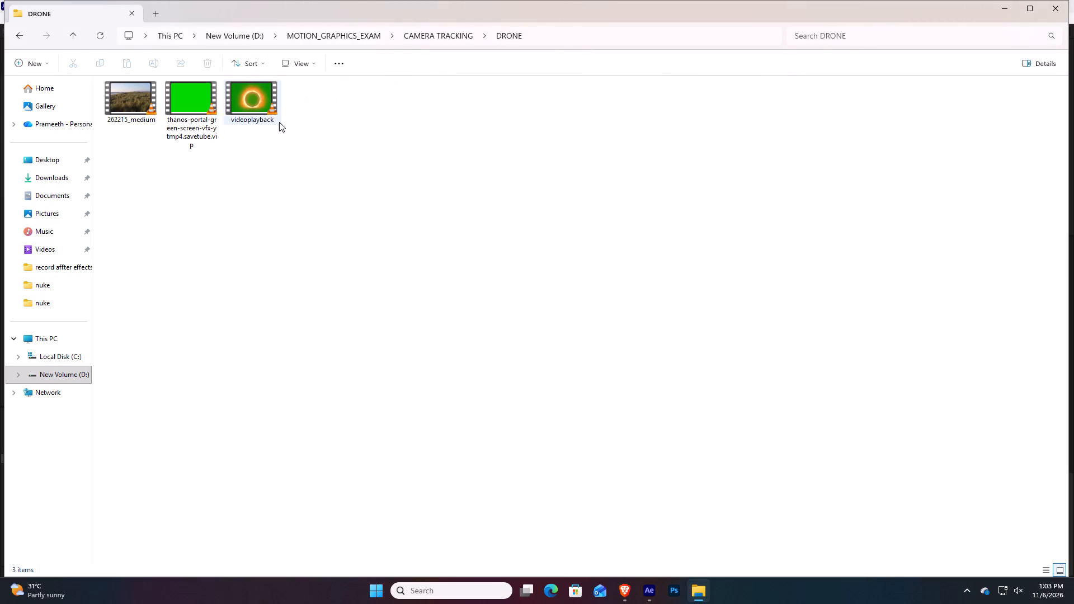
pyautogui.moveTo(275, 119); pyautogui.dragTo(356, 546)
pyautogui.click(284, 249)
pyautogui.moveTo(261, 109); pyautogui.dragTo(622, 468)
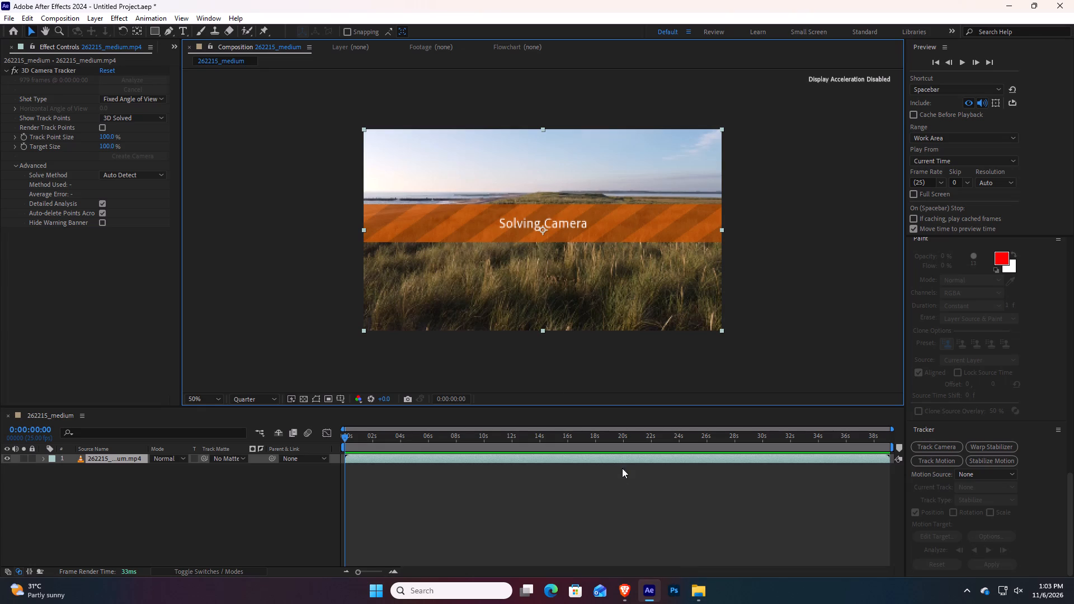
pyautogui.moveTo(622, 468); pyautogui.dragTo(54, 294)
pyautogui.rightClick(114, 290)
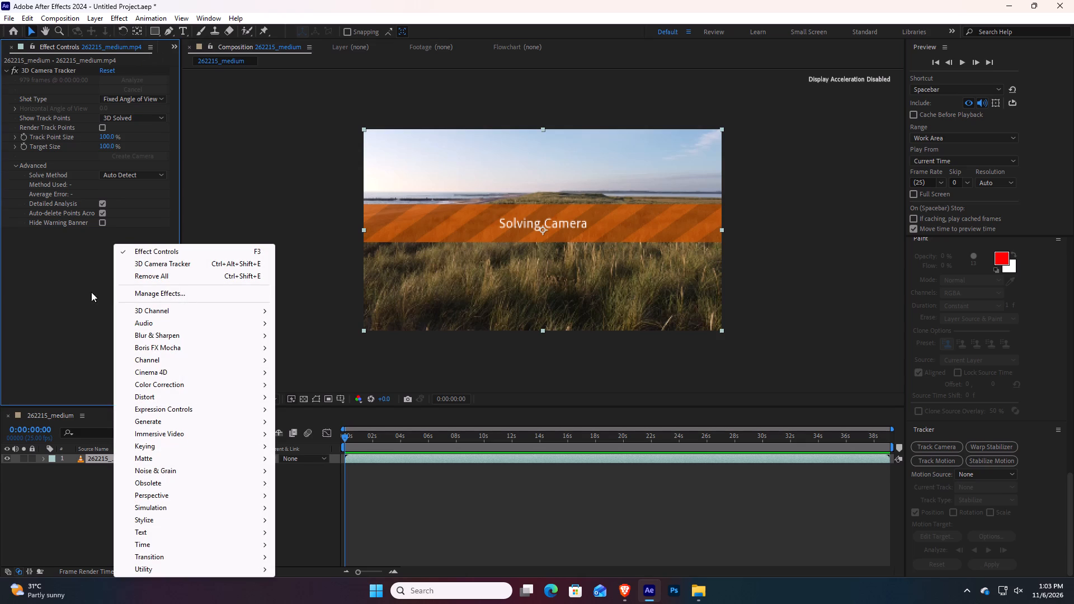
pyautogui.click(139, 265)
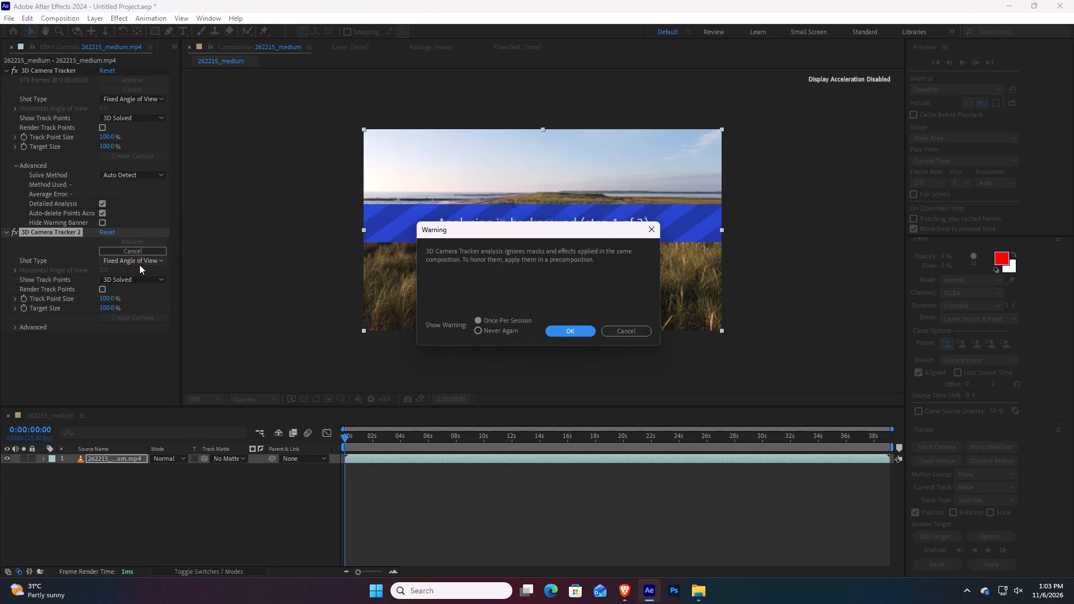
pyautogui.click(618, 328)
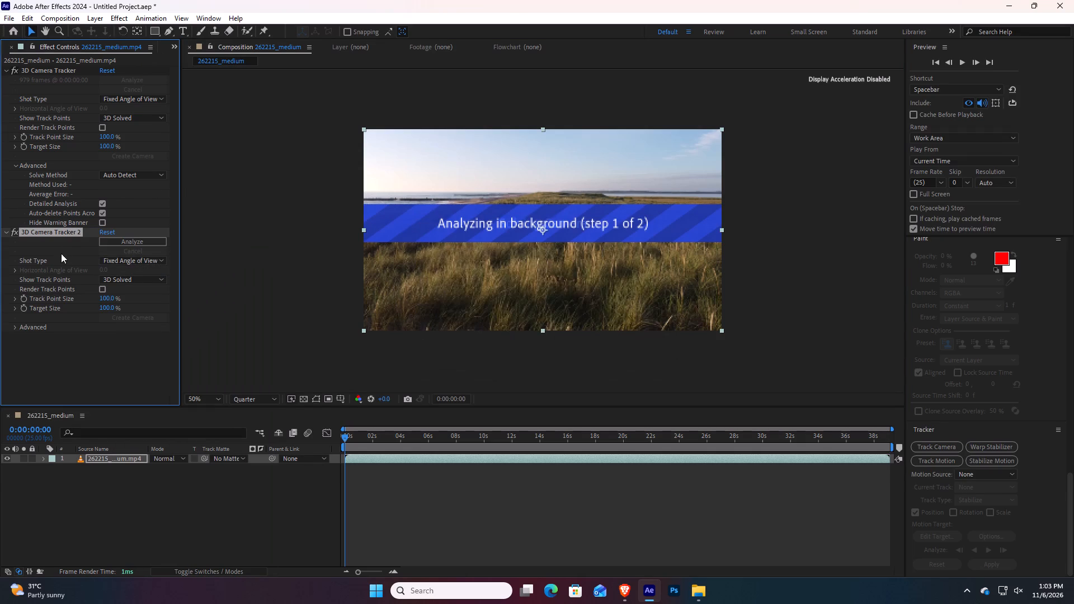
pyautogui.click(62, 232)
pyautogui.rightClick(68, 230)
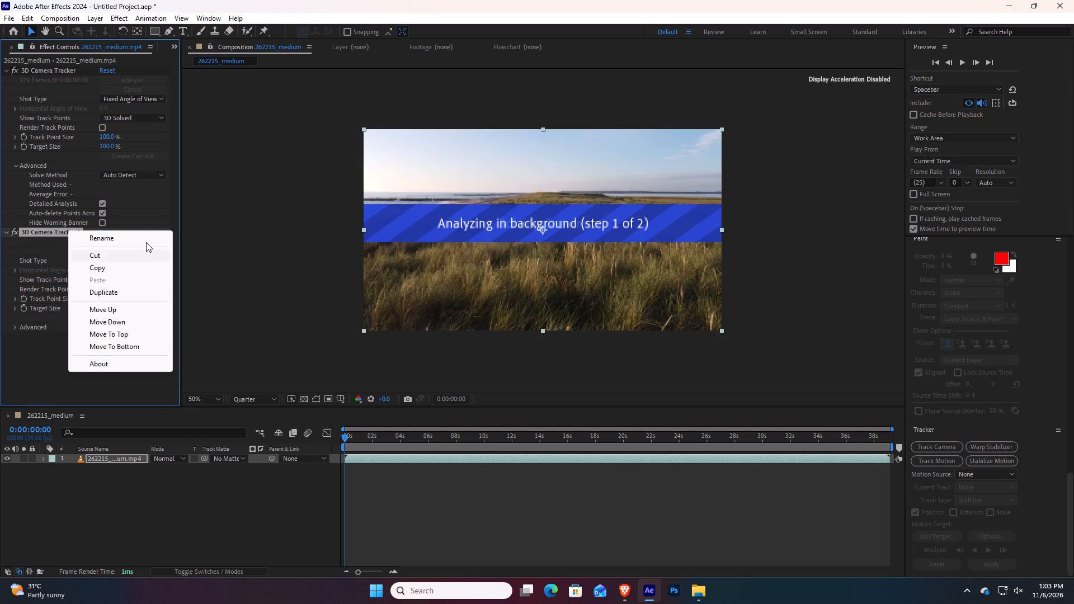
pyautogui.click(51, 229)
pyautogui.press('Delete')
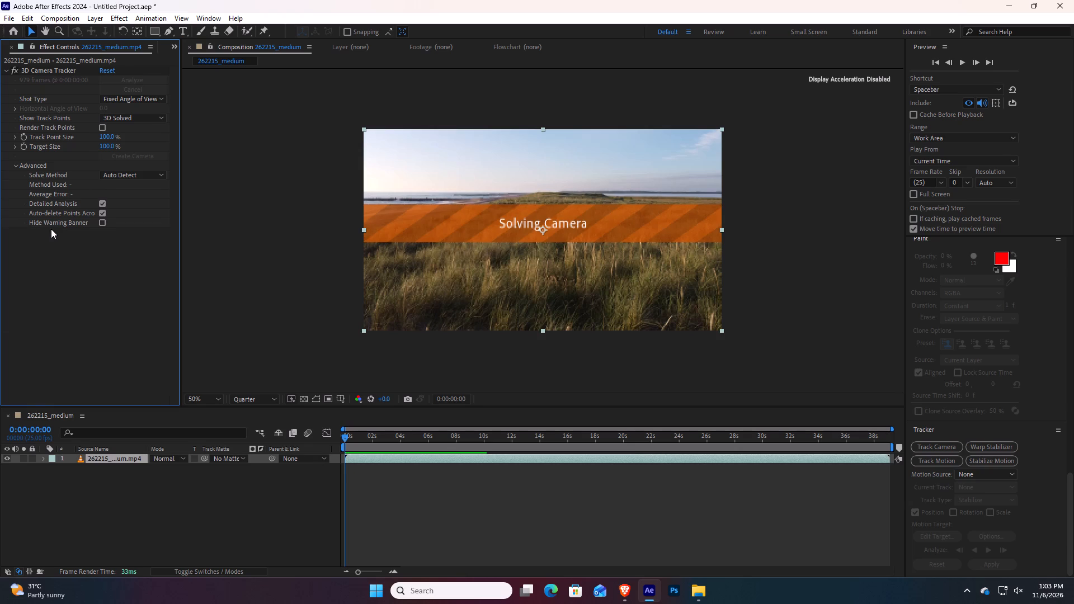
# Import the videoplayback portal clip from the DRONE folder into the project.
pyautogui.click(172, 46)
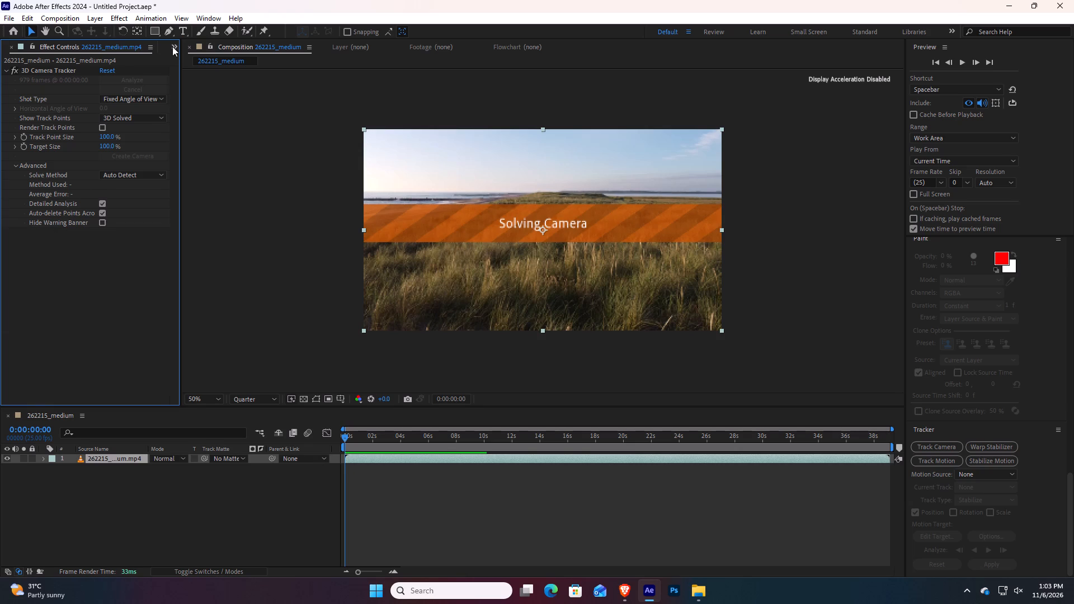
pyautogui.click(172, 46)
pyautogui.click(153, 46)
pyautogui.doubleClick(149, 48)
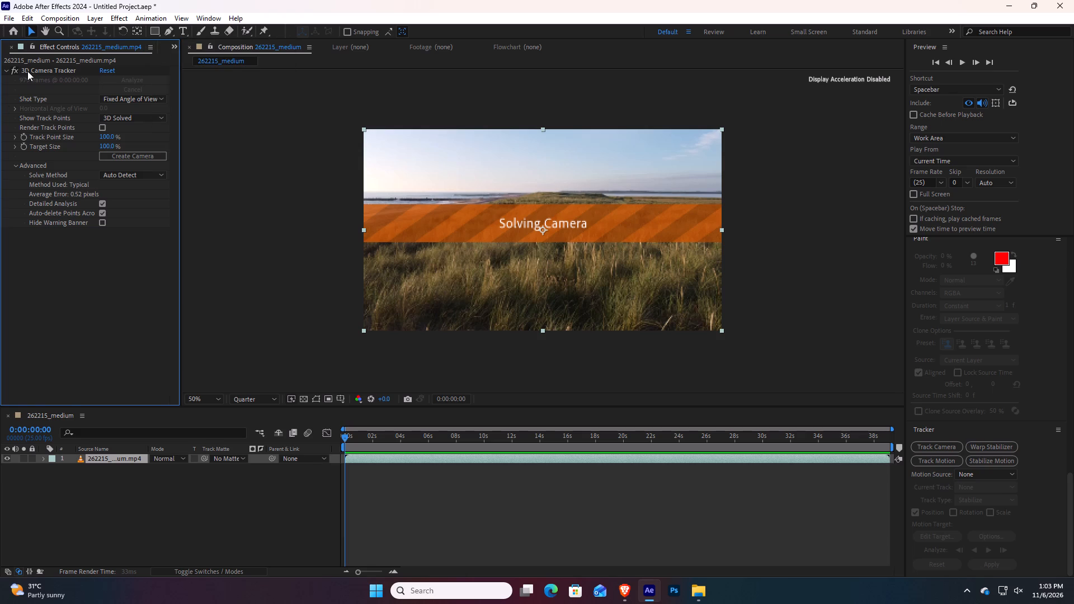
pyautogui.scroll(-5, 40, 45)
pyautogui.scroll(5, 40, 45)
pyautogui.click(74, 181)
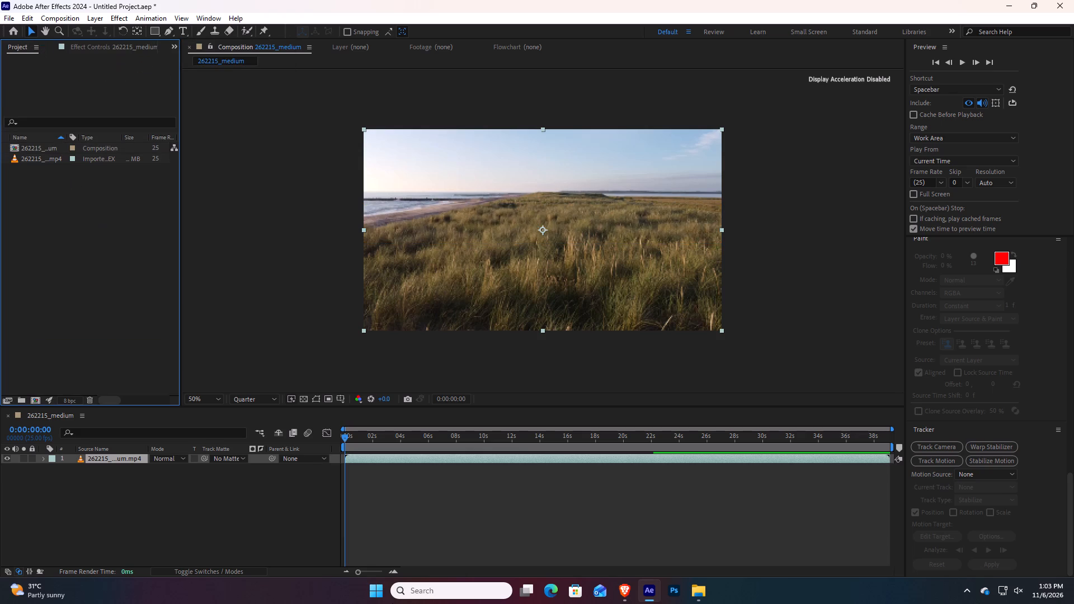
pyautogui.rightClick(23, 187)
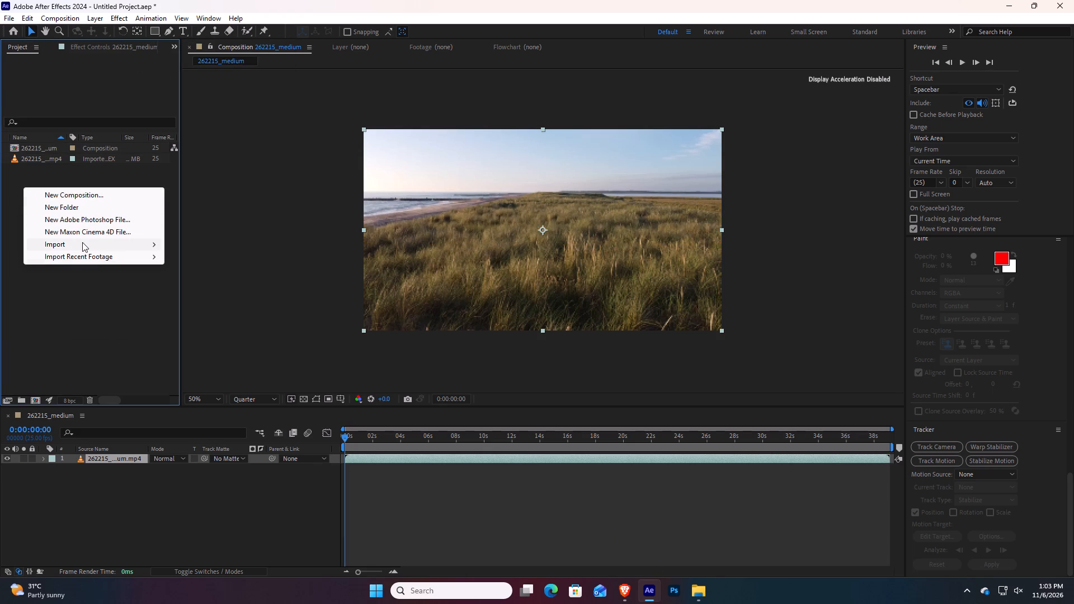
pyautogui.click(82, 242)
pyautogui.click(211, 246)
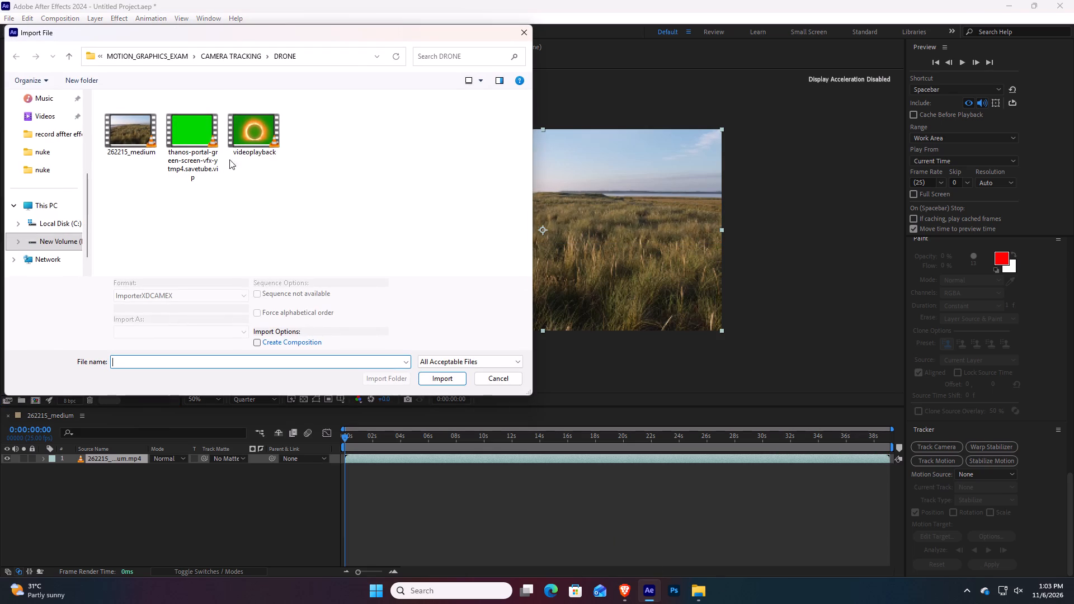
pyautogui.click(242, 136)
pyautogui.click(451, 377)
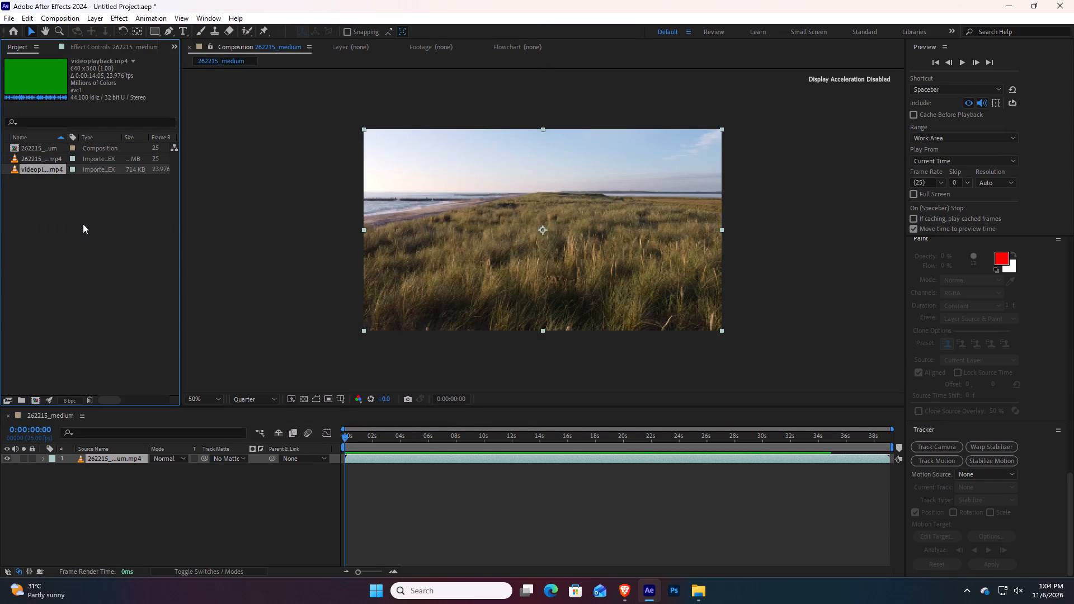
# Import the thanos-portal green-screen clip from the DRONE folder into the project.
pyautogui.rightClick(83, 224)
pyautogui.click(129, 280)
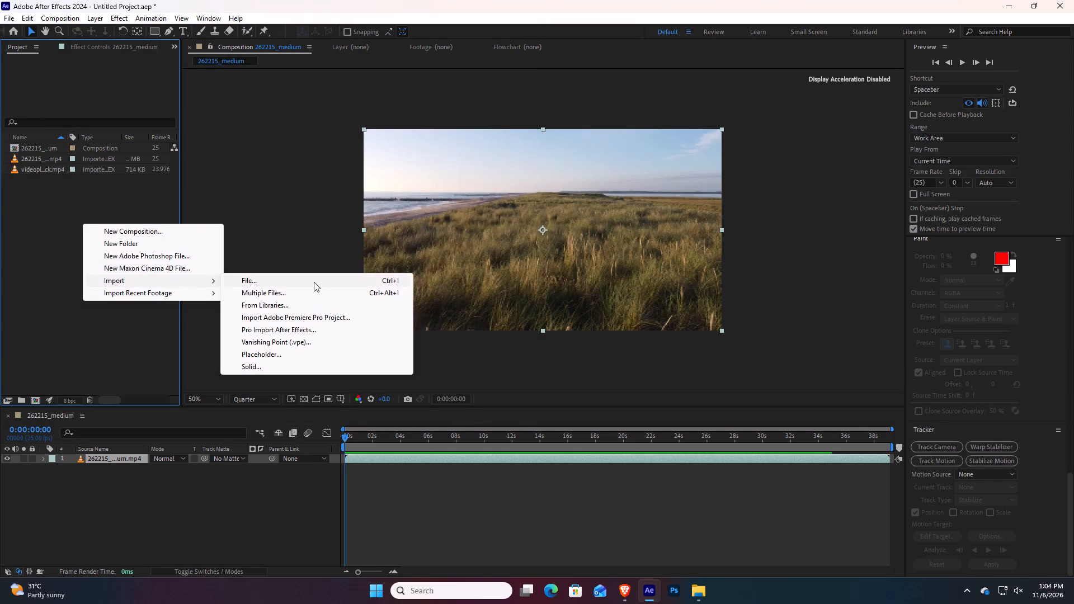
pyautogui.click(314, 282)
pyautogui.click(205, 144)
pyautogui.click(453, 377)
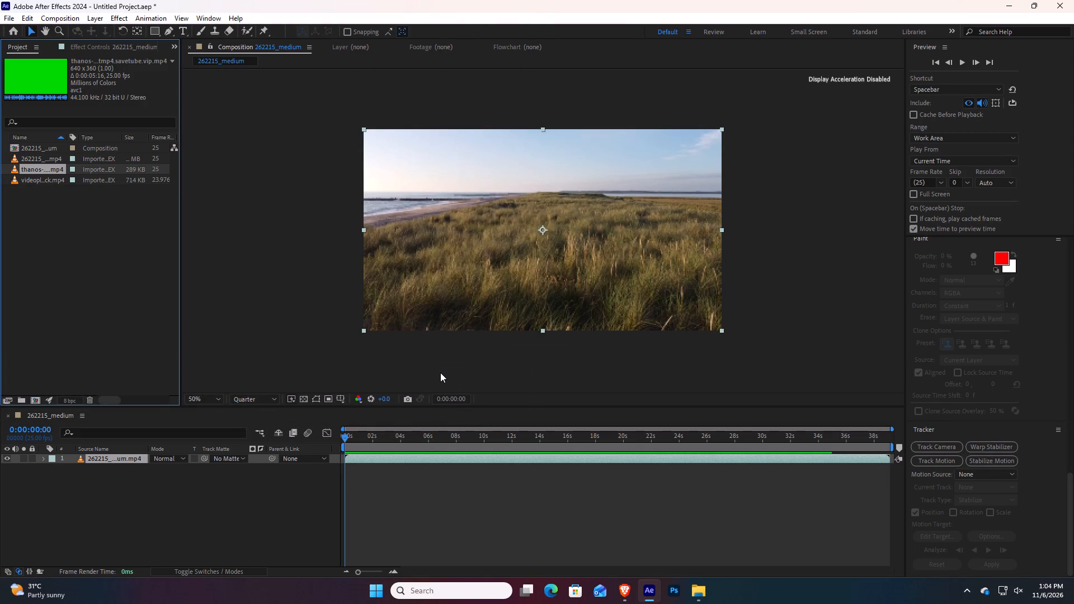
# Create a 3D tracker camera from the solved 3D Camera Tracker effect on the 262215_medium drone footage.
pyautogui.scroll(-1, 280, 329)
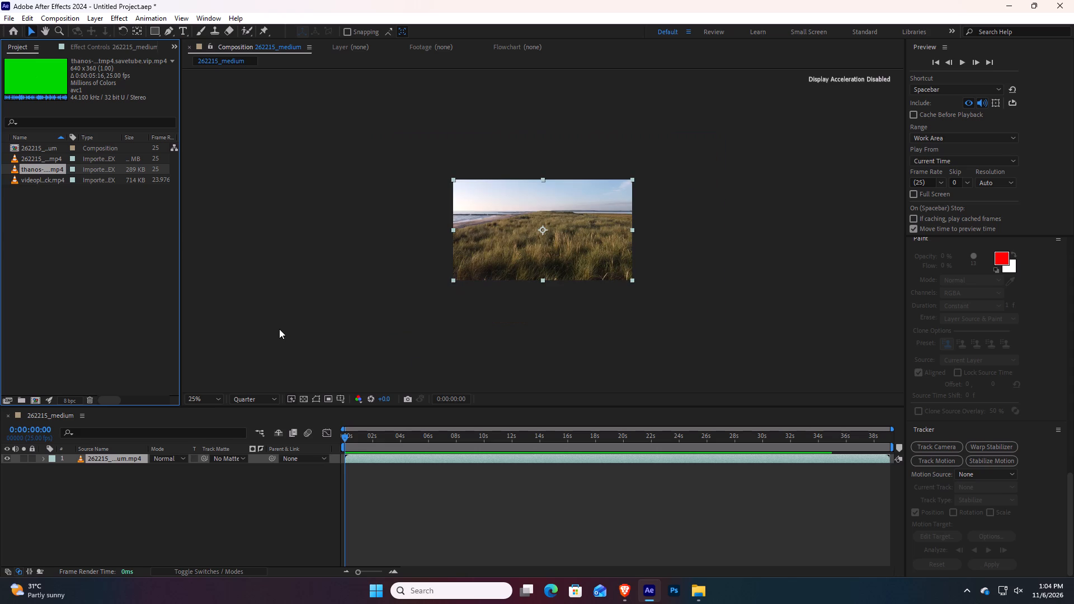
pyautogui.click(39, 143)
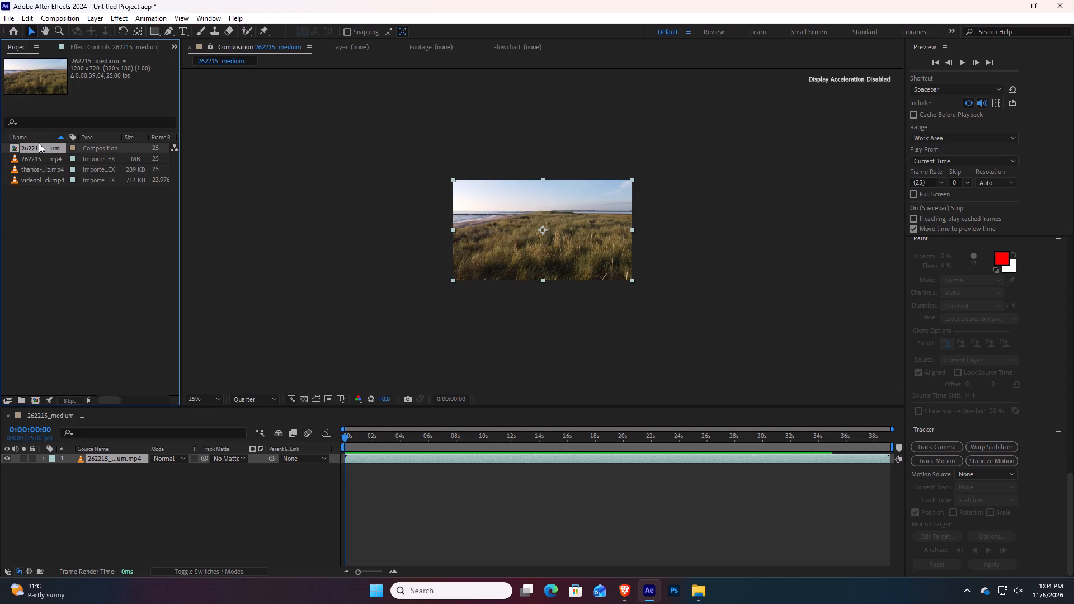
pyautogui.scroll(1, 481, 320)
pyautogui.click(476, 269)
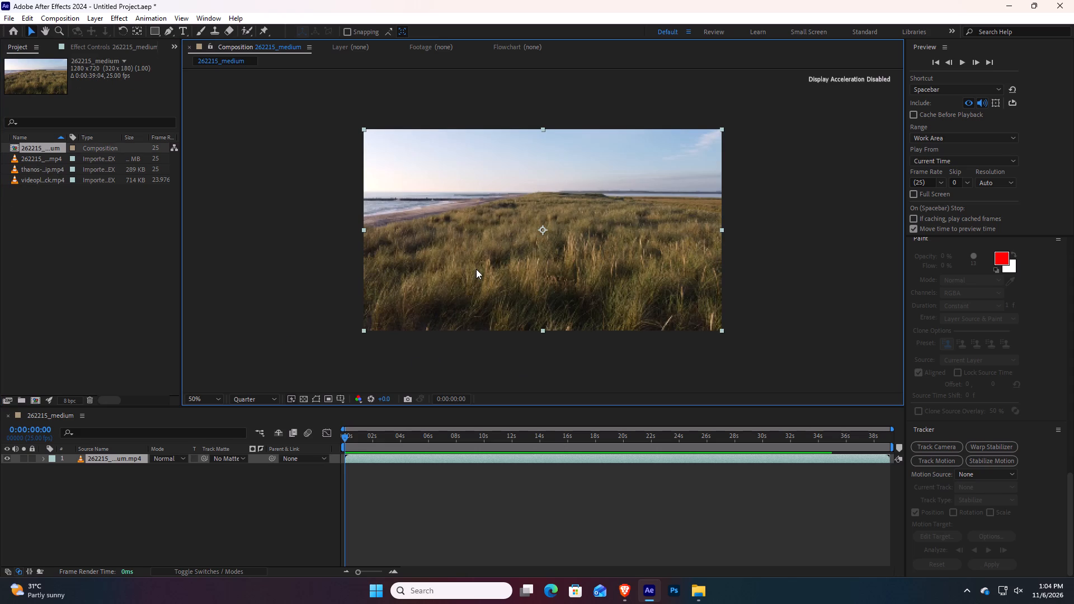
pyautogui.click(118, 45)
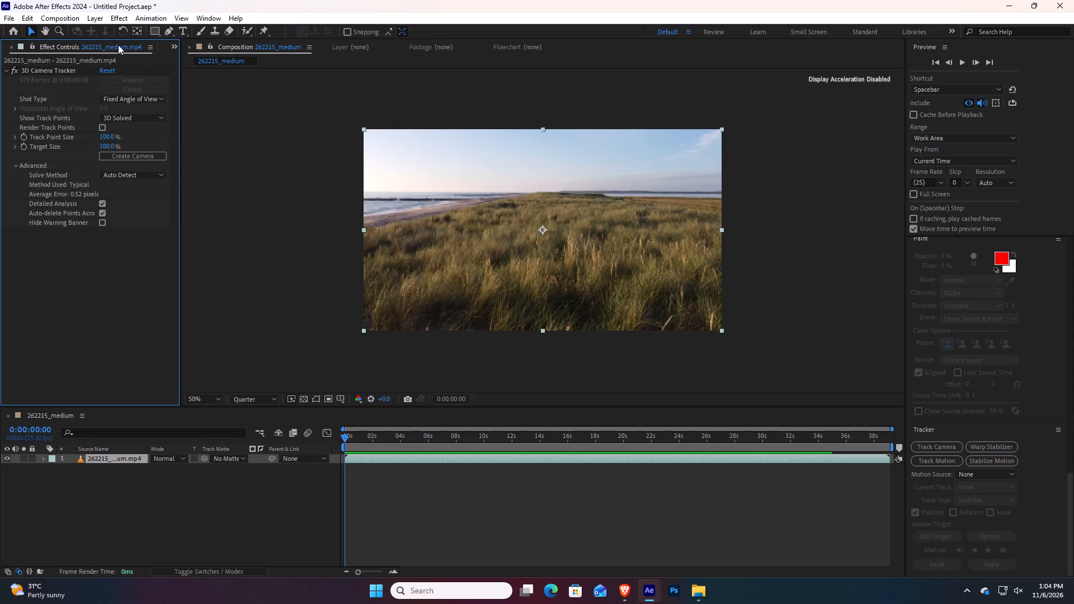
pyautogui.click(57, 67)
pyautogui.click(71, 72)
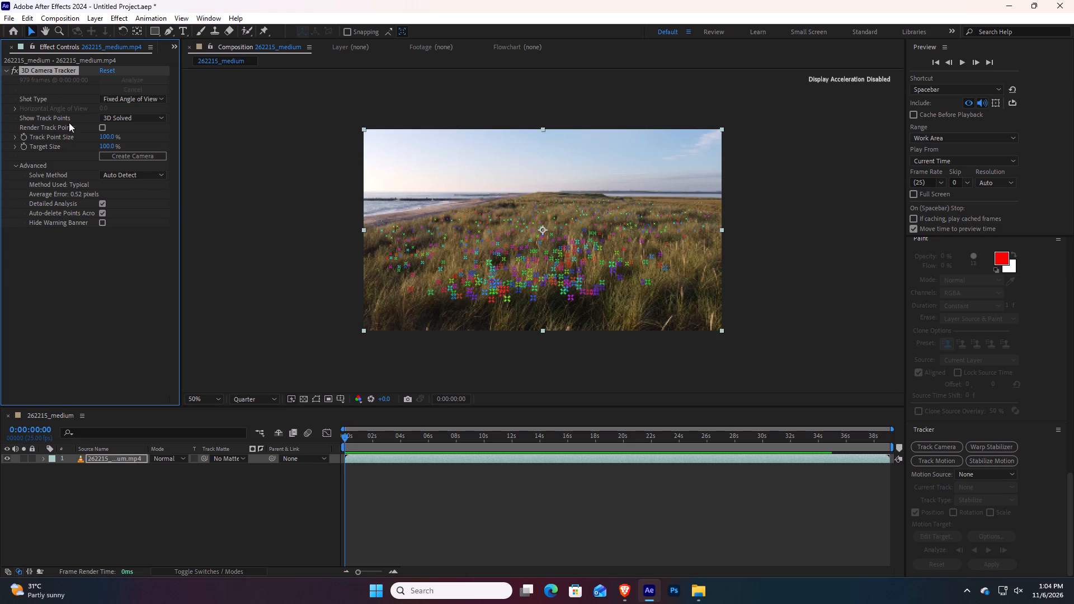
pyautogui.click(125, 154)
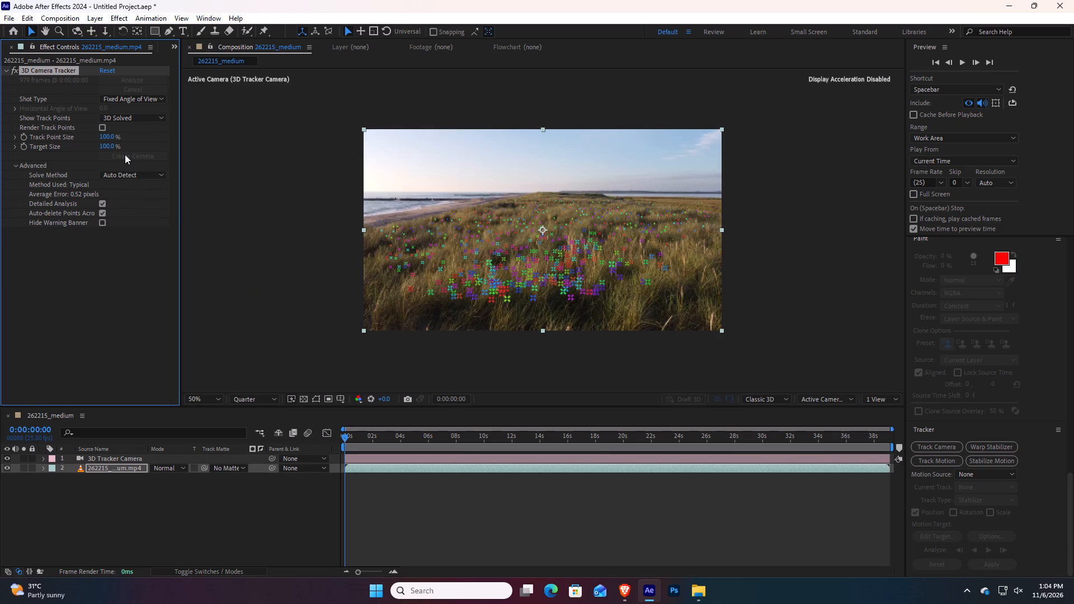
# Play through the drone footage with its 3D Camera Tracker track points shown to examine the dune ridge.
pyautogui.click(139, 455)
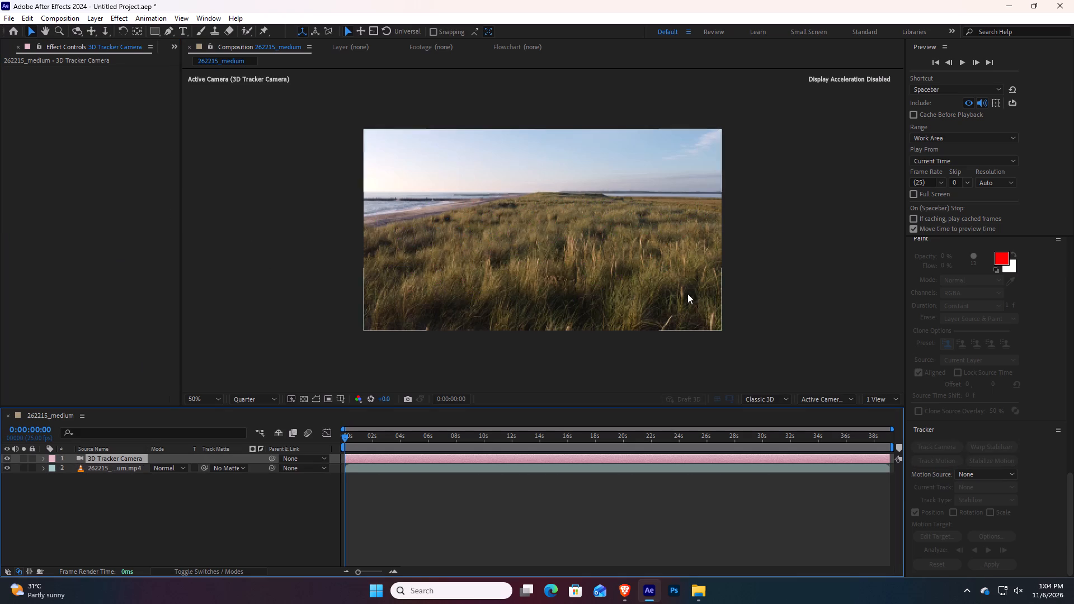
pyautogui.press('space')
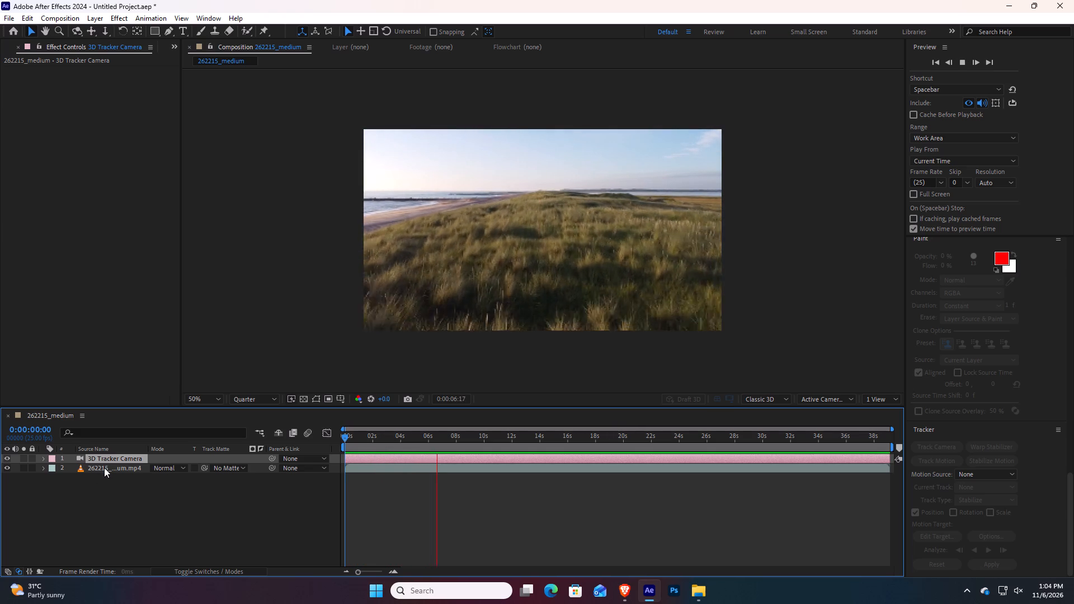
pyautogui.click(54, 413)
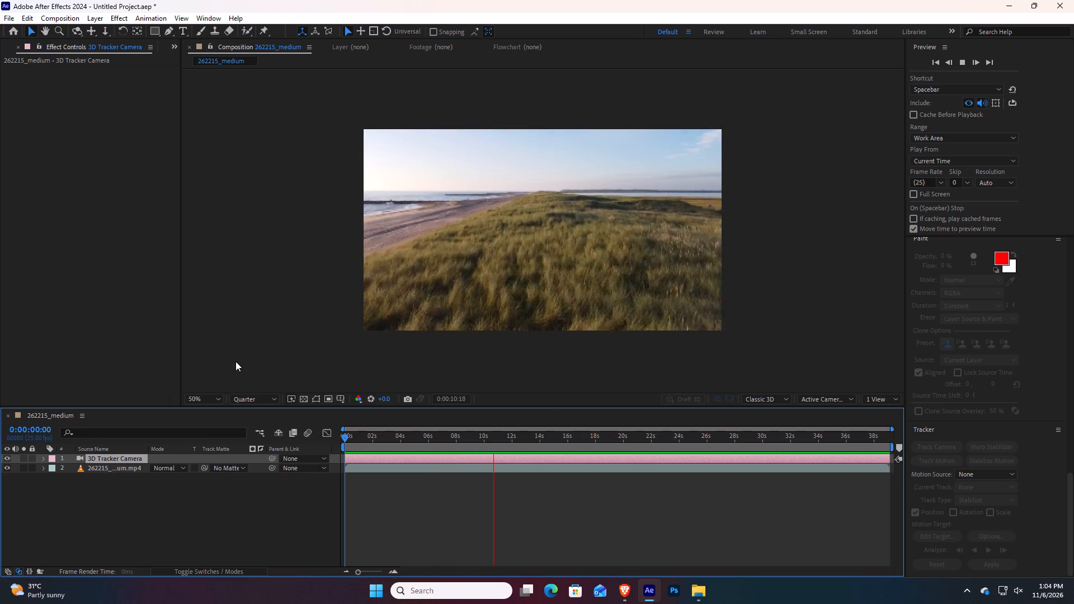
pyautogui.press('space')
pyautogui.click(97, 475)
pyautogui.click(103, 471)
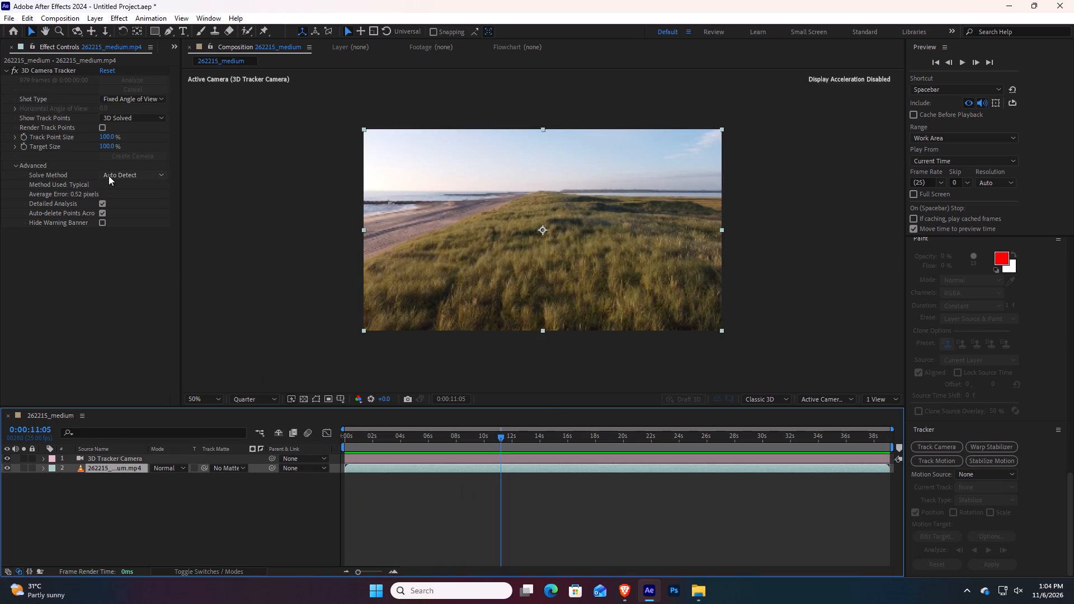
pyautogui.click(56, 72)
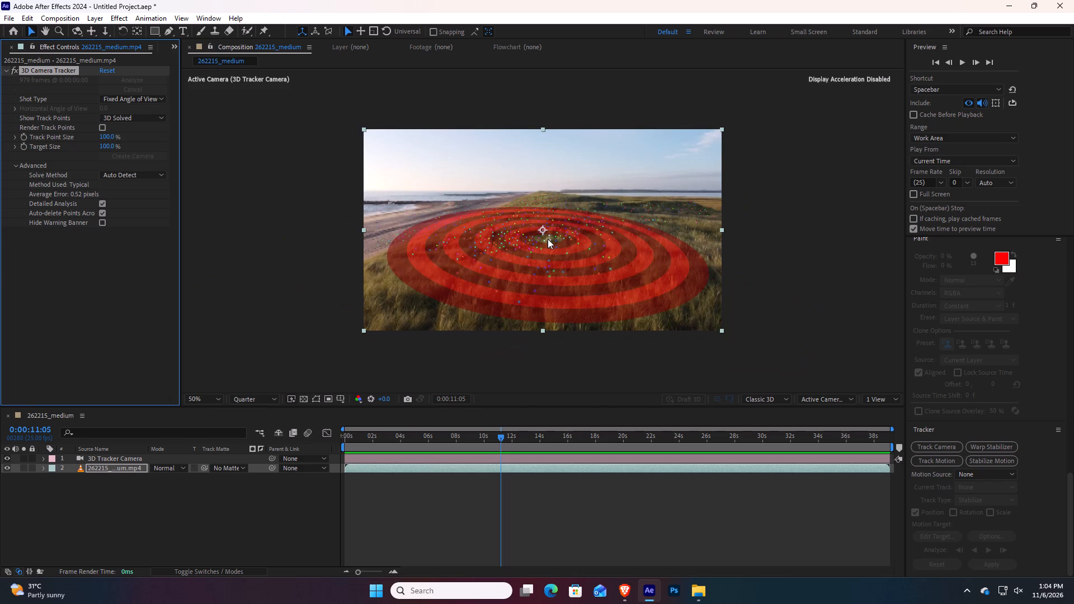
pyautogui.press('space')
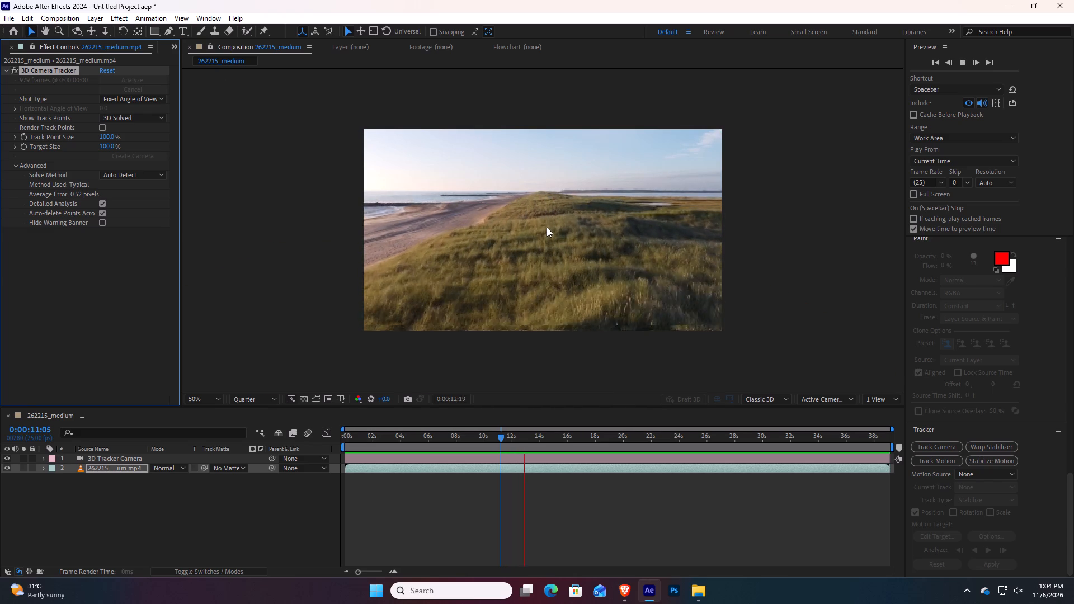
pyautogui.press('space')
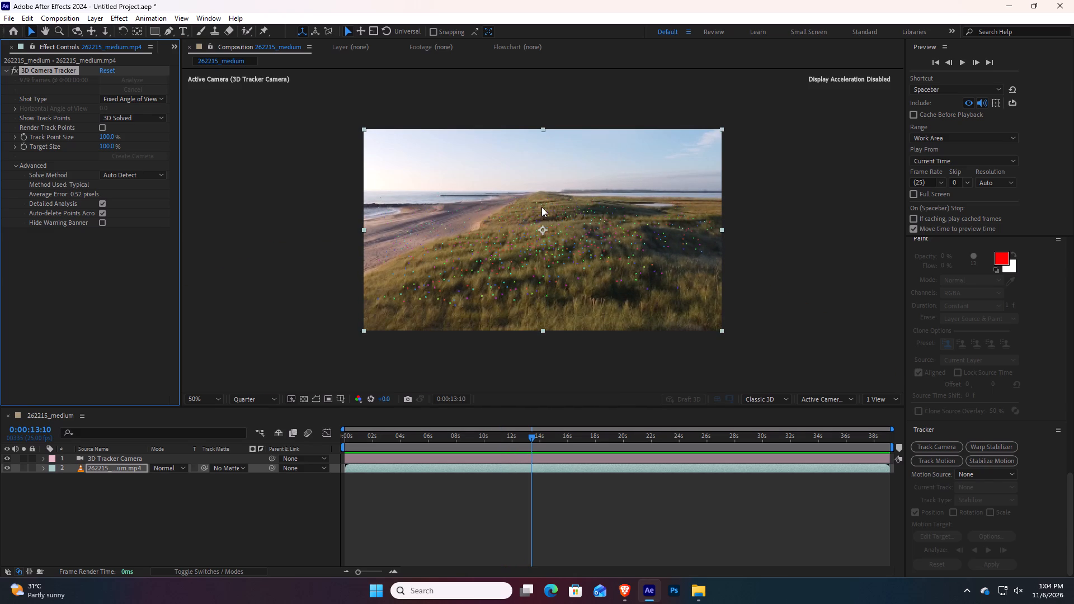
pyautogui.press('space')
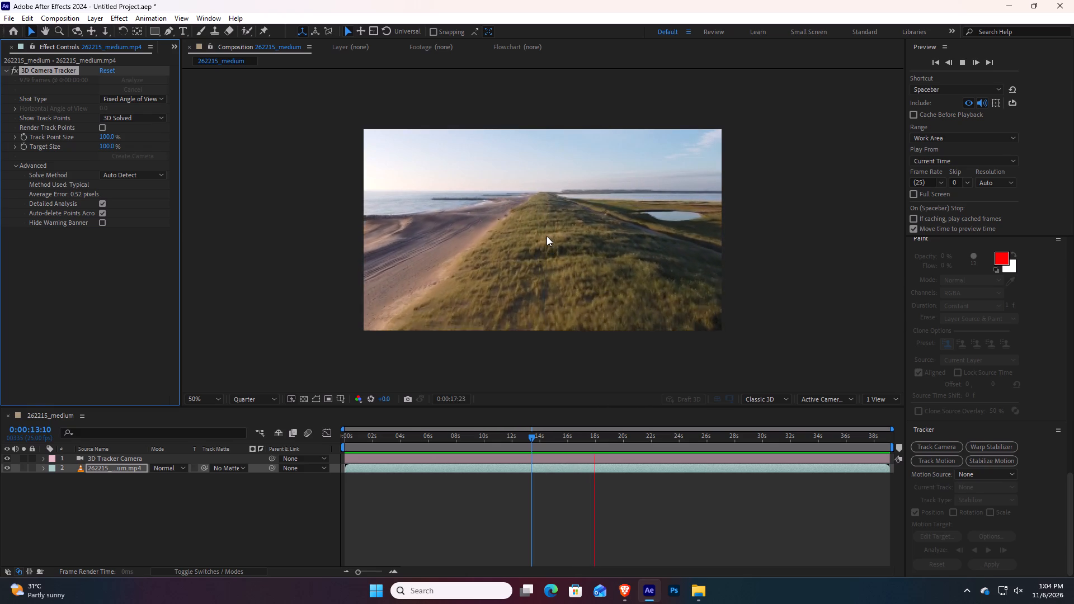
pyautogui.press('space')
# Scrub through the drone footage and park the current time at 0:00:10:01.
pyautogui.moveTo(604, 436); pyautogui.dragTo(573, 445)
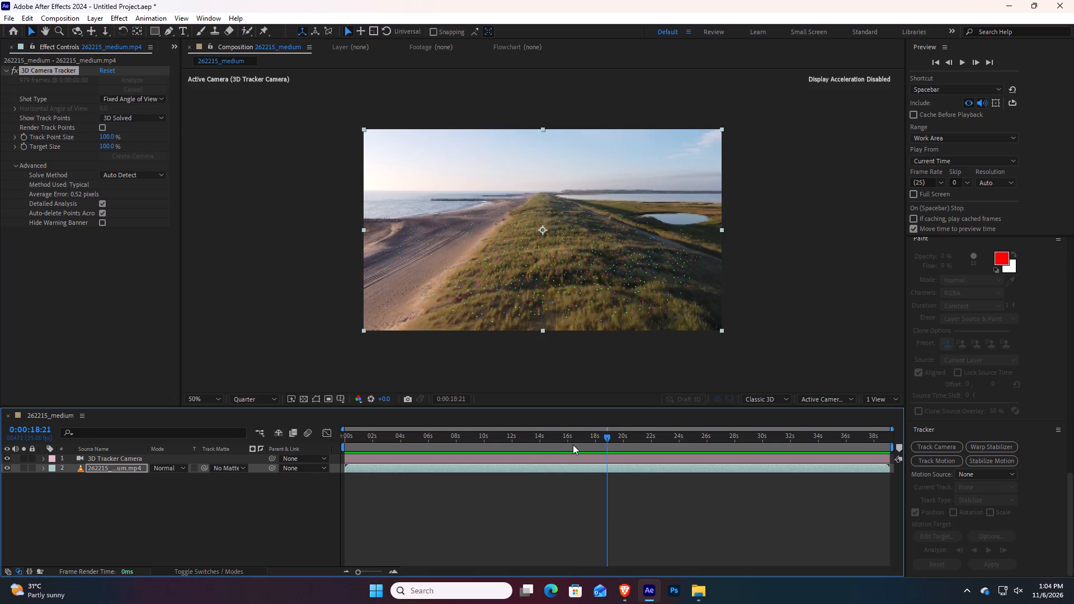
pyautogui.moveTo(573, 445); pyautogui.dragTo(350, 452)
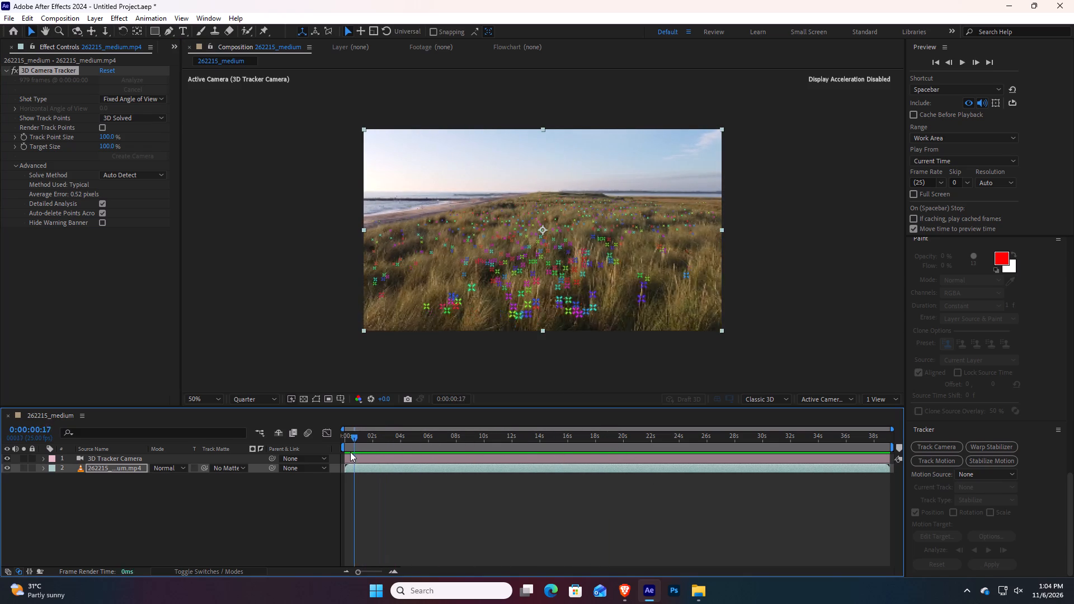
pyautogui.moveTo(350, 452); pyautogui.dragTo(487, 463)
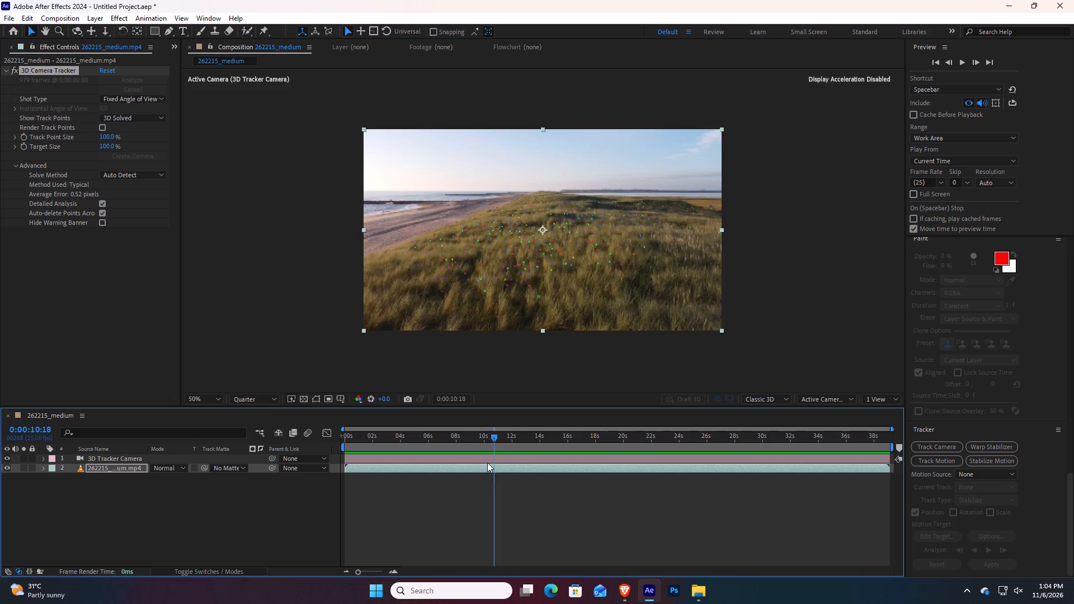
pyautogui.moveTo(487, 463); pyautogui.dragTo(481, 464)
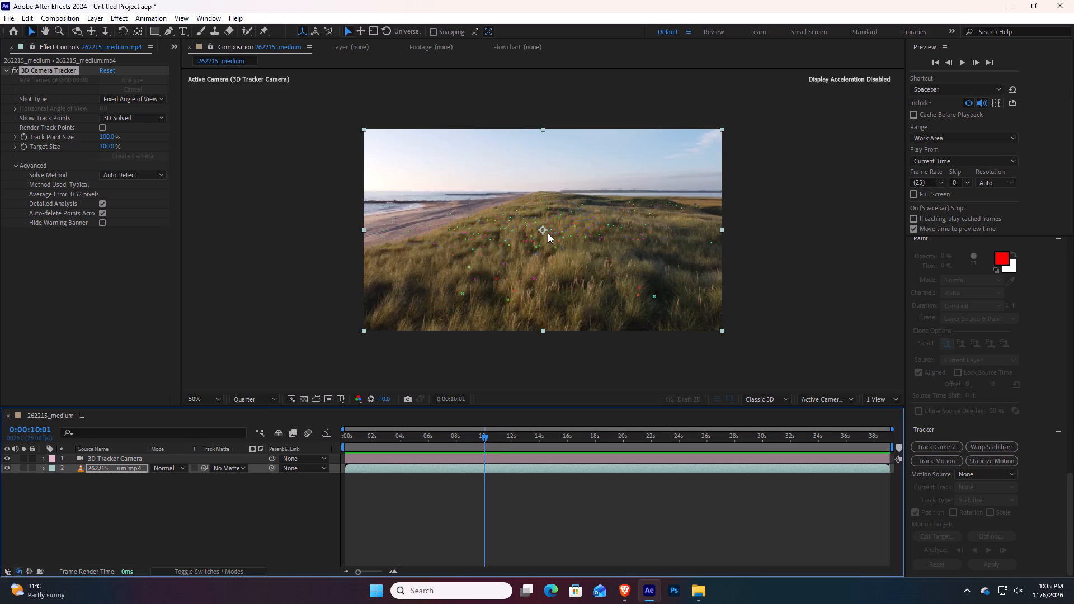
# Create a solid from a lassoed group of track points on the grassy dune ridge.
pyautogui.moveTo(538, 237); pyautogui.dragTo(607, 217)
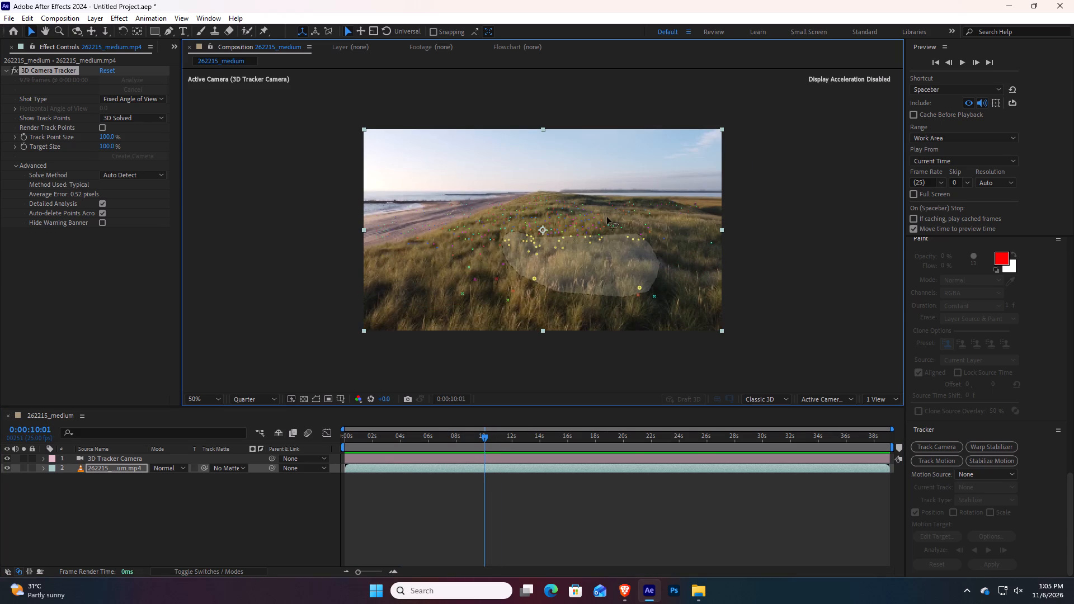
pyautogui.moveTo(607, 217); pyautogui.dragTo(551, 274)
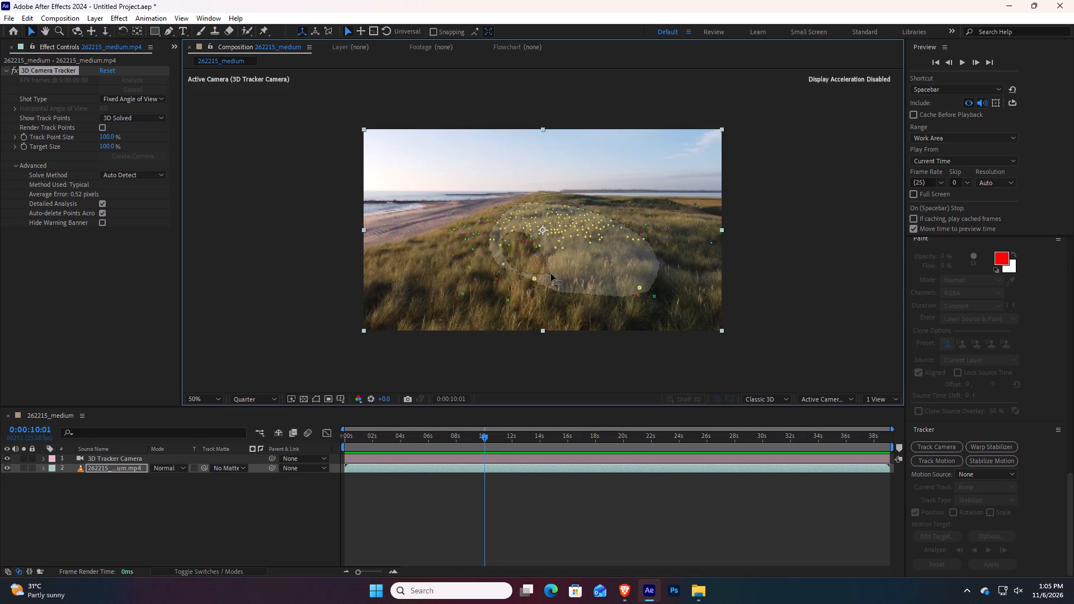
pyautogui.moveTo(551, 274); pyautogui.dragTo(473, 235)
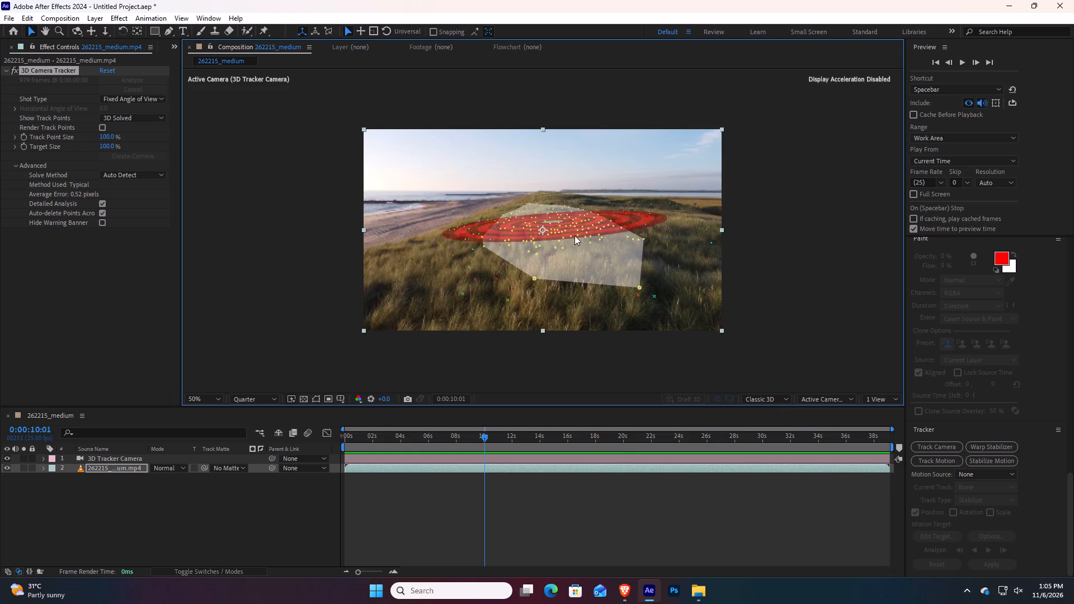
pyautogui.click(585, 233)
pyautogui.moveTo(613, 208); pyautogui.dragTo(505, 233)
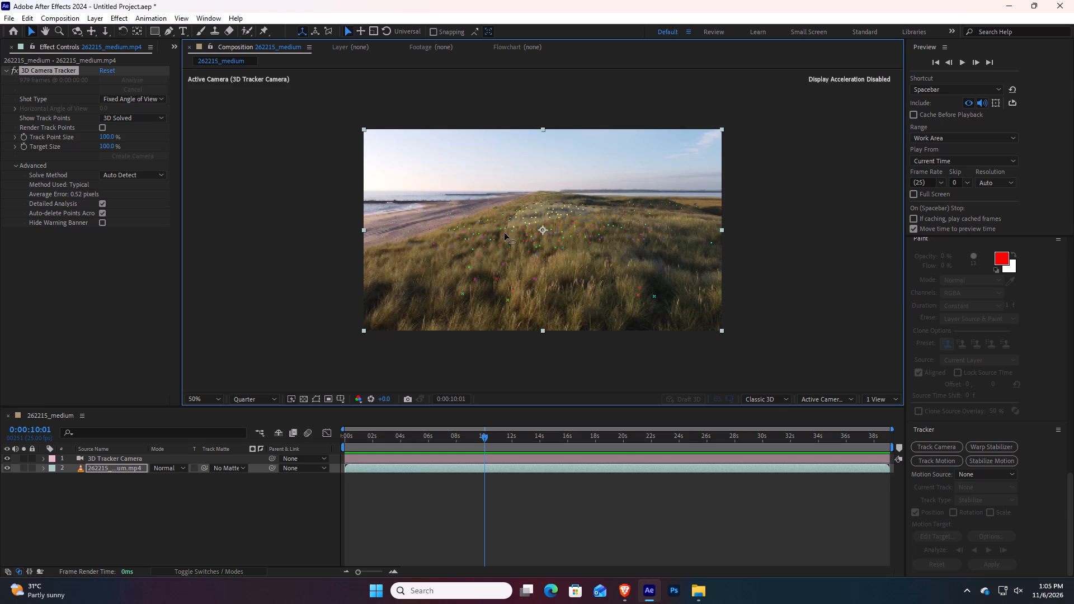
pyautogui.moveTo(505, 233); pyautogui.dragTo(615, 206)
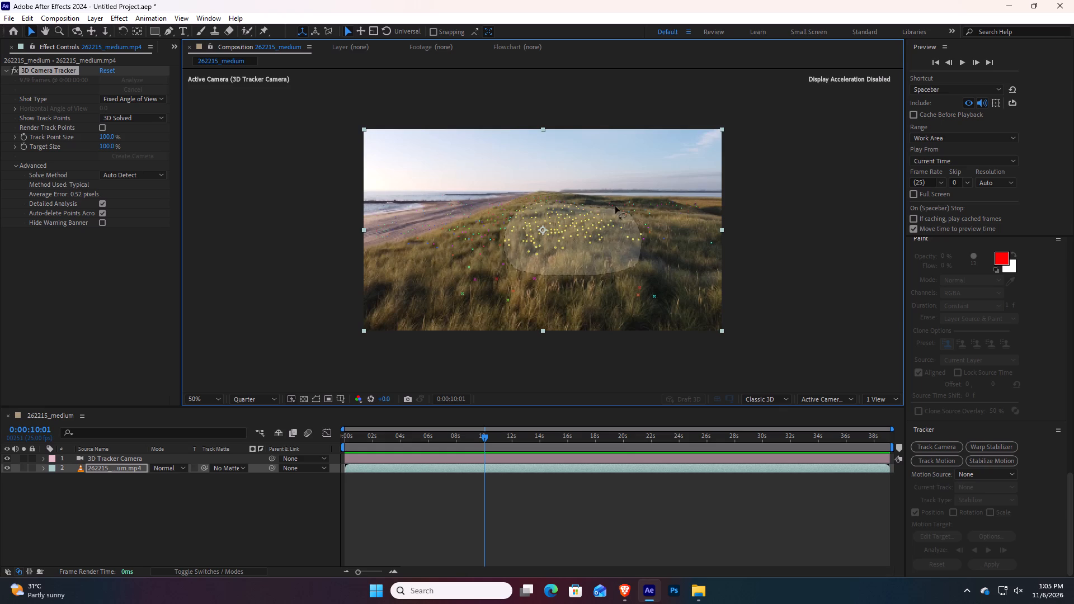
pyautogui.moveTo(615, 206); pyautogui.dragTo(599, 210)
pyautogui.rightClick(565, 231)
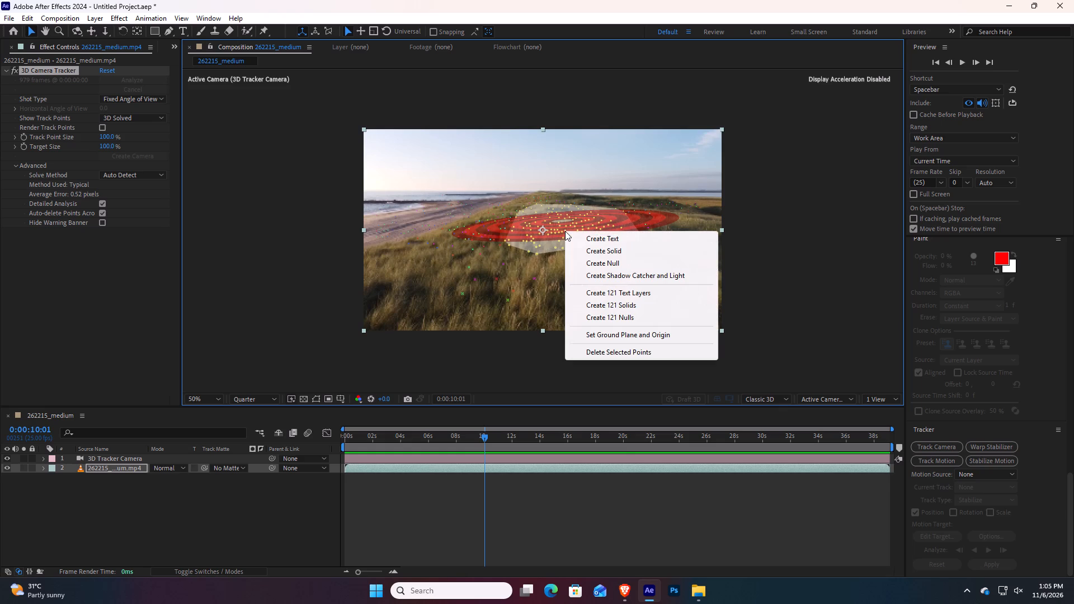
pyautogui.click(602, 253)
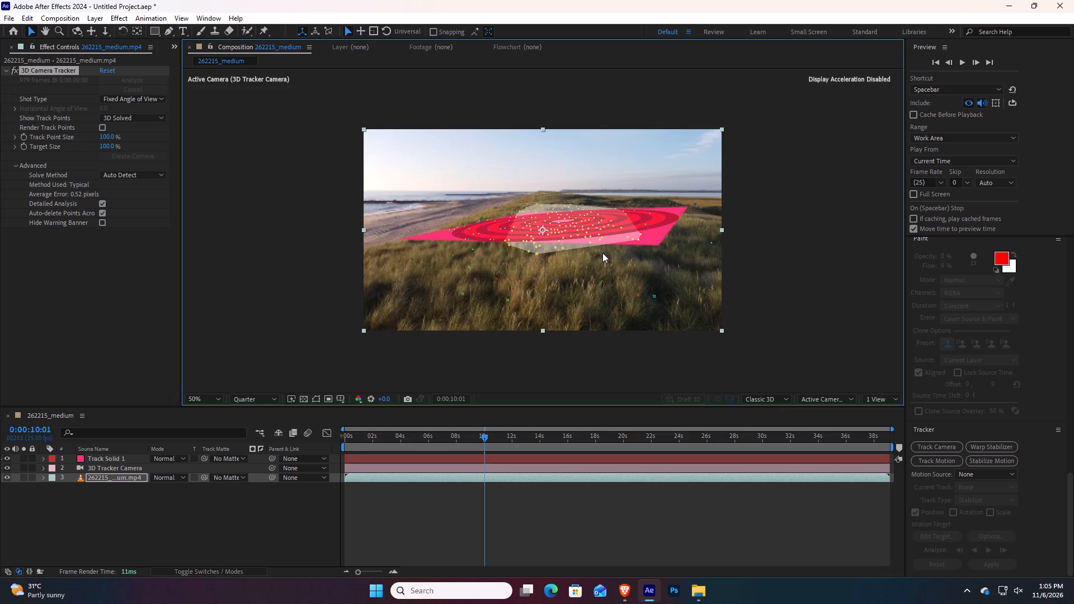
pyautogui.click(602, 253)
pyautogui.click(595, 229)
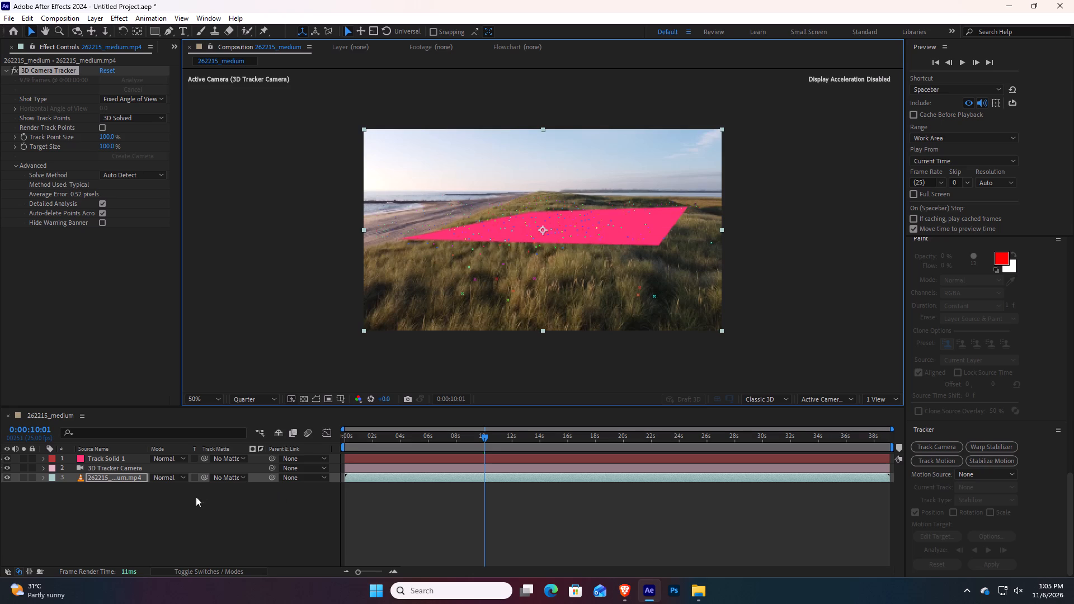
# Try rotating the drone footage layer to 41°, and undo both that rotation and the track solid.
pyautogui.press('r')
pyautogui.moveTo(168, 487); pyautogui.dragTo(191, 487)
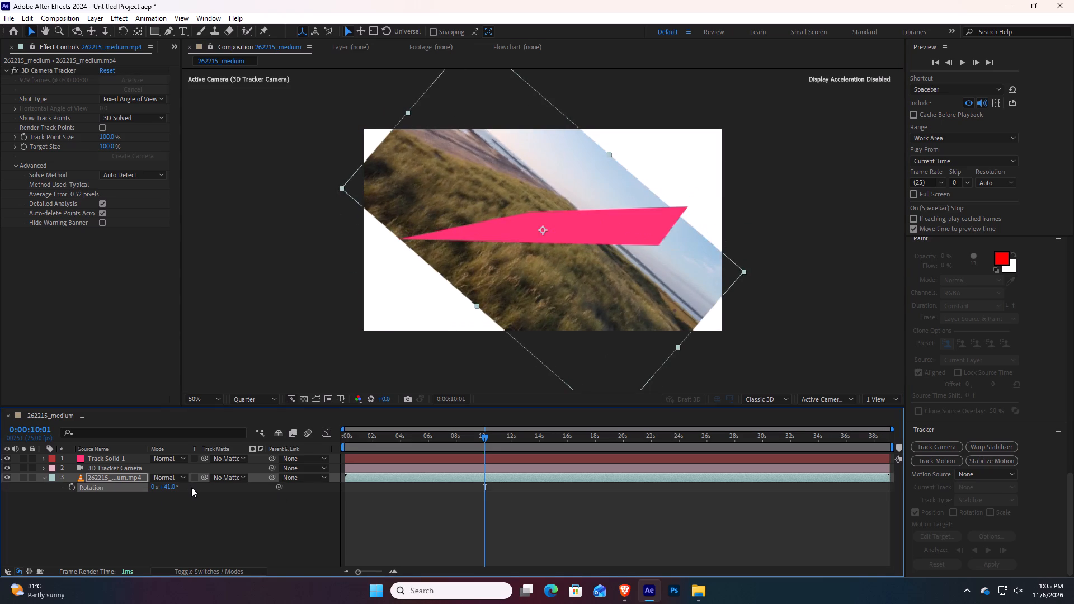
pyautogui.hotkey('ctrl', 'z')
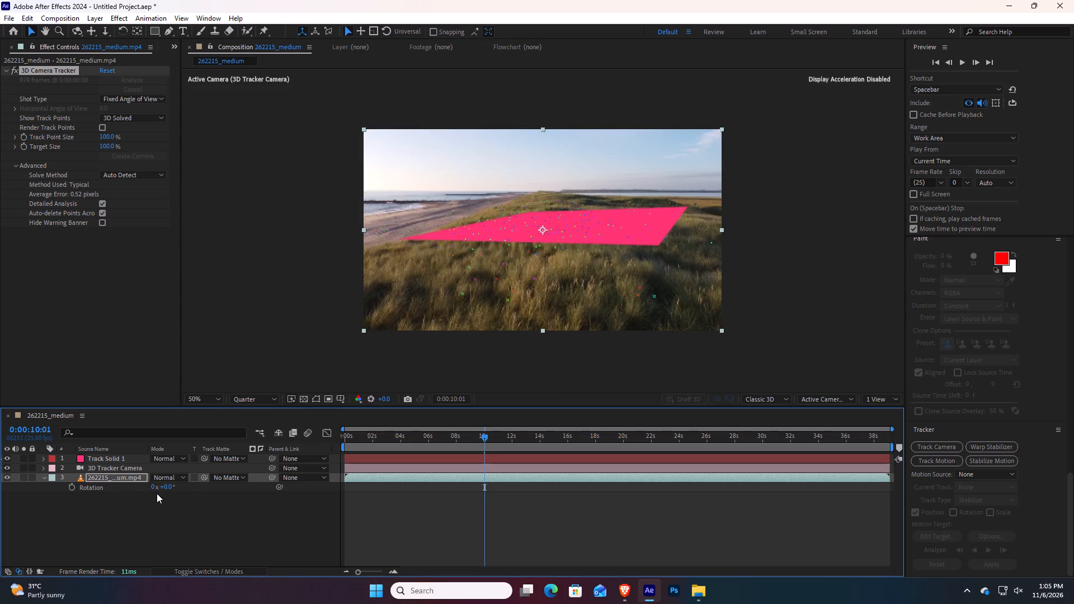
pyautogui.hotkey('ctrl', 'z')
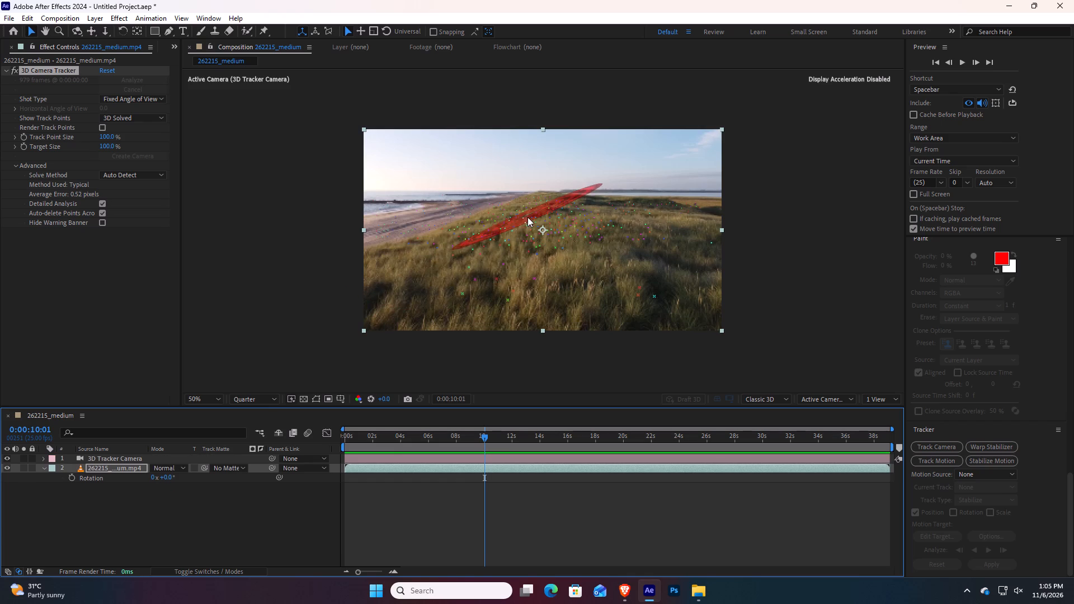
# Create a solid from a tighter lassoed group of track points at the centre of the dune ridge.
pyautogui.moveTo(519, 215); pyautogui.dragTo(609, 244)
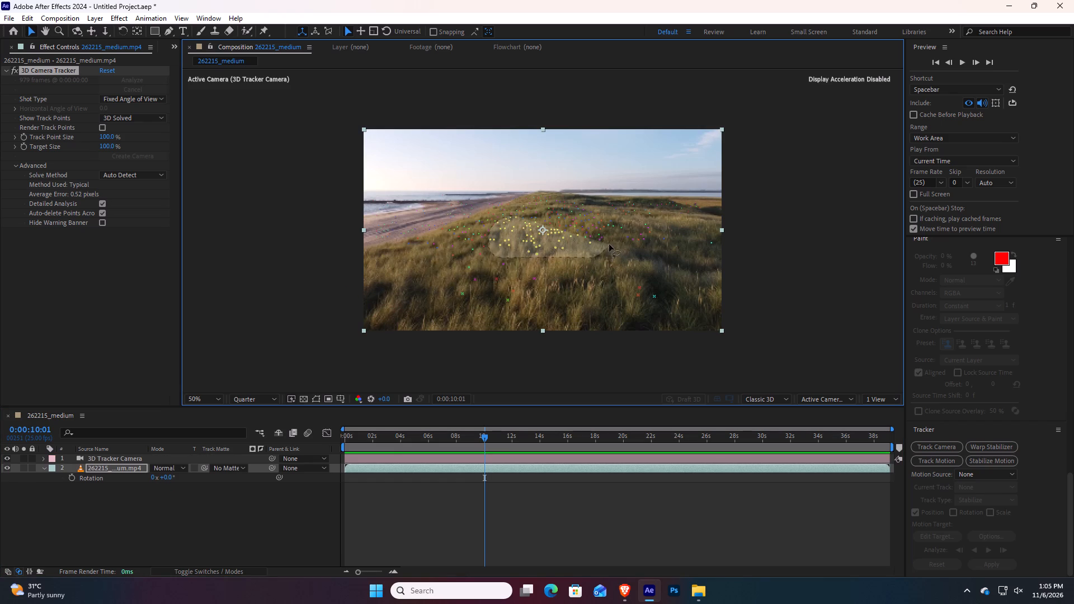
pyautogui.moveTo(609, 244); pyautogui.dragTo(511, 220)
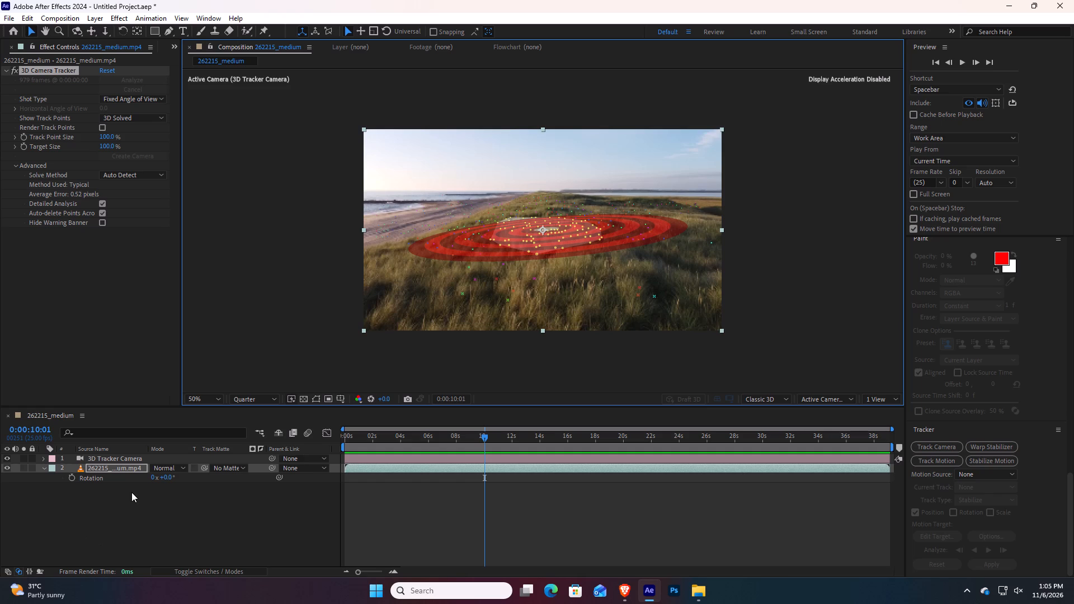
pyautogui.rightClick(550, 235)
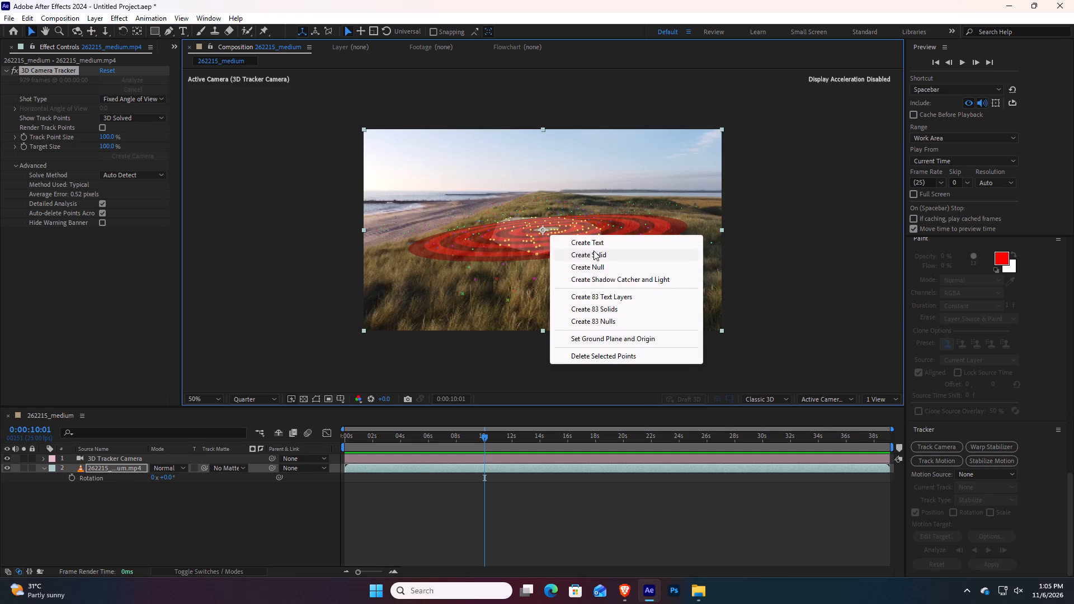
pyautogui.click(593, 251)
# Set the Z orientation of the Track Solid 1 layer to 90°, undoing the trial X and Y orientation changes.
pyautogui.click(101, 457)
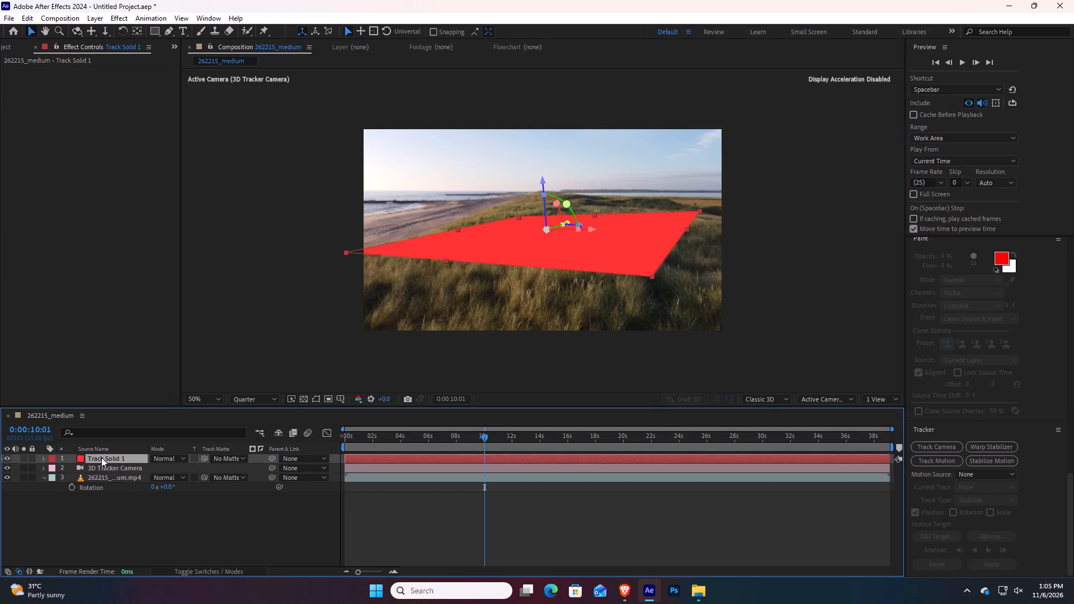
pyautogui.press('r')
pyautogui.moveTo(154, 465); pyautogui.dragTo(162, 466)
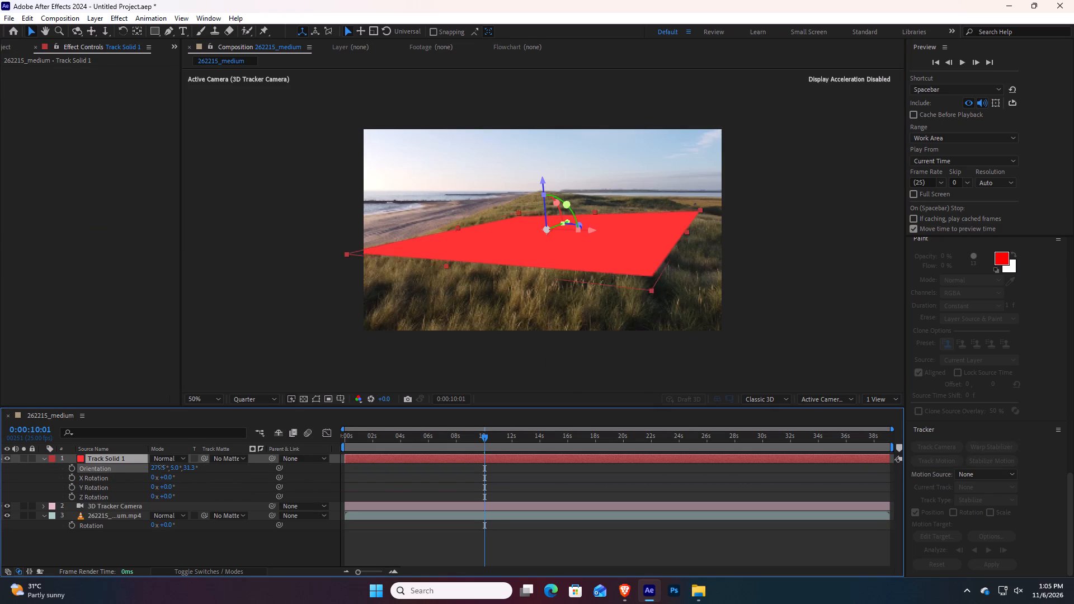
pyautogui.moveTo(162, 466); pyautogui.dragTo(172, 466)
pyautogui.hotkey('ctrl', 'z')
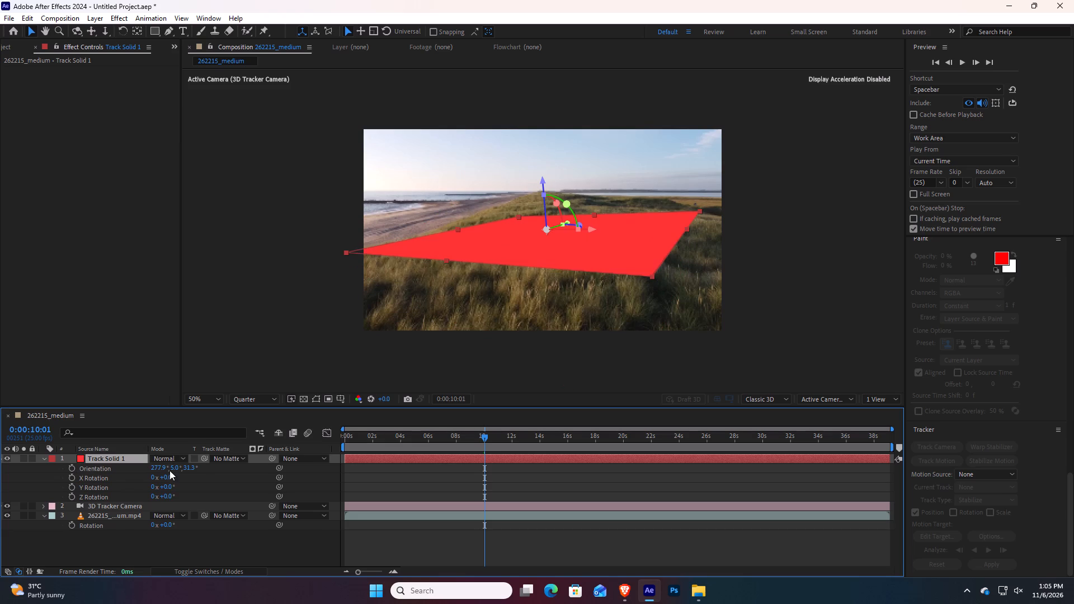
pyautogui.moveTo(171, 467); pyautogui.dragTo(192, 467)
pyautogui.hotkey('ctrl', 'z')
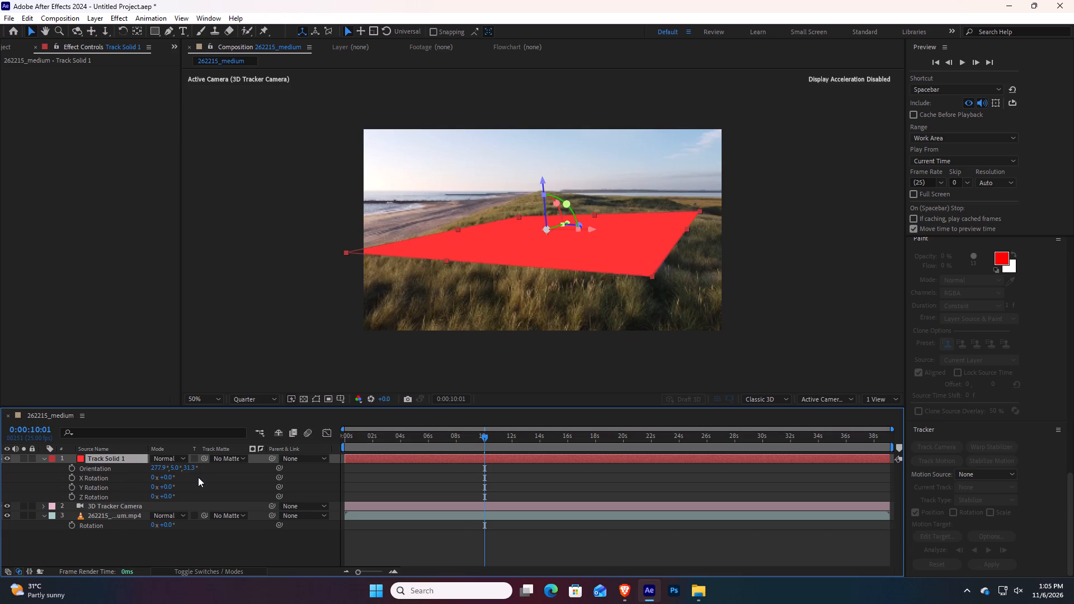
pyautogui.moveTo(189, 470); pyautogui.dragTo(196, 470)
pyautogui.click(192, 470)
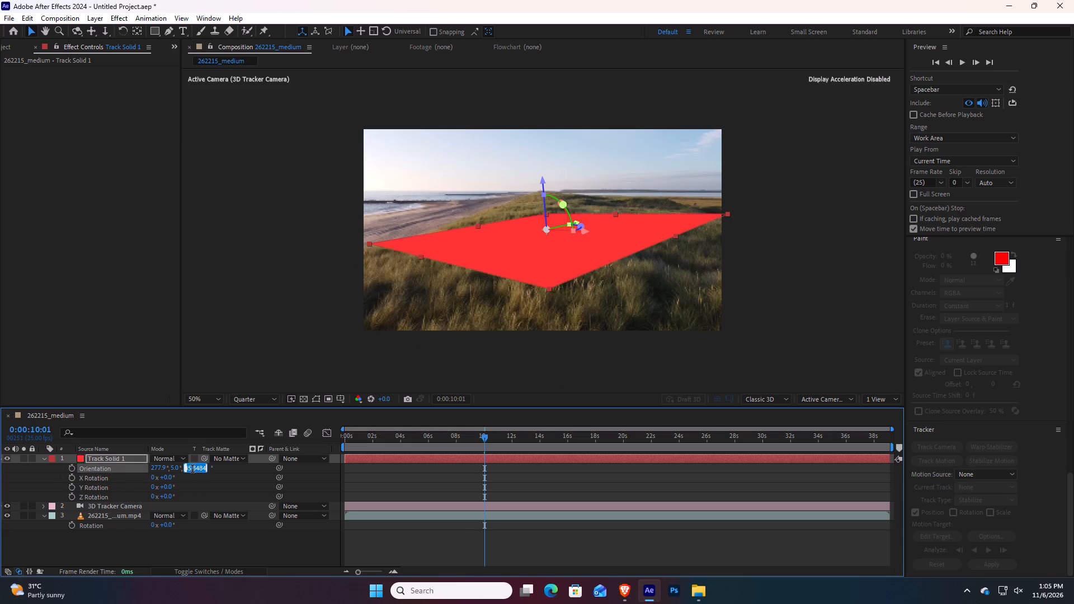
pyautogui.write('90')
pyautogui.press('Return')
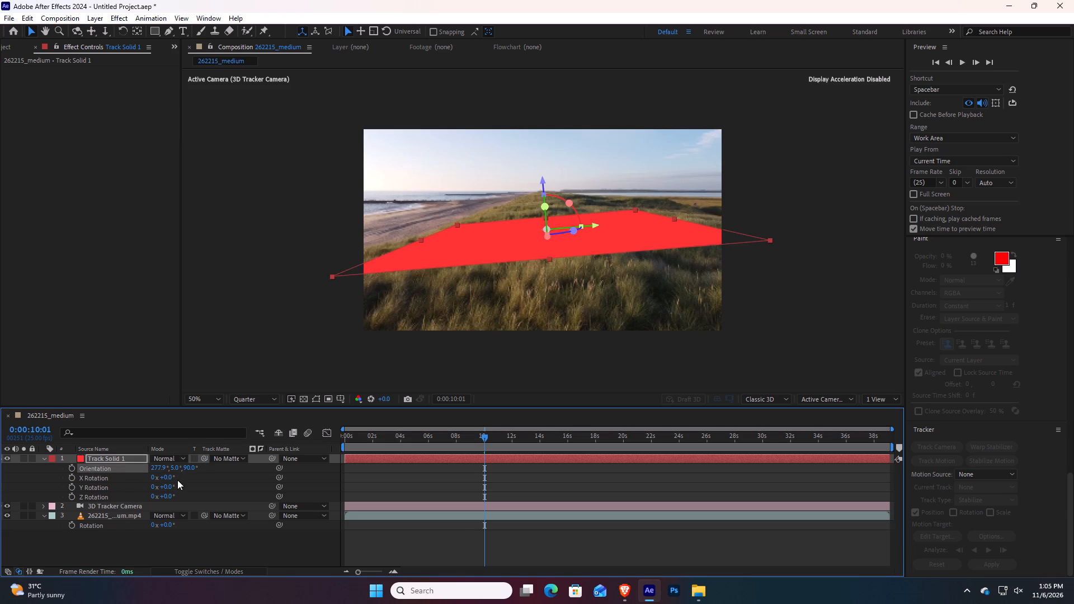
# Fine-tune the Track Solid 1 orientation to 281.2°, 0.6°, 90.2° so it lies flat along the dune.
pyautogui.moveTo(171, 469); pyautogui.dragTo(167, 469)
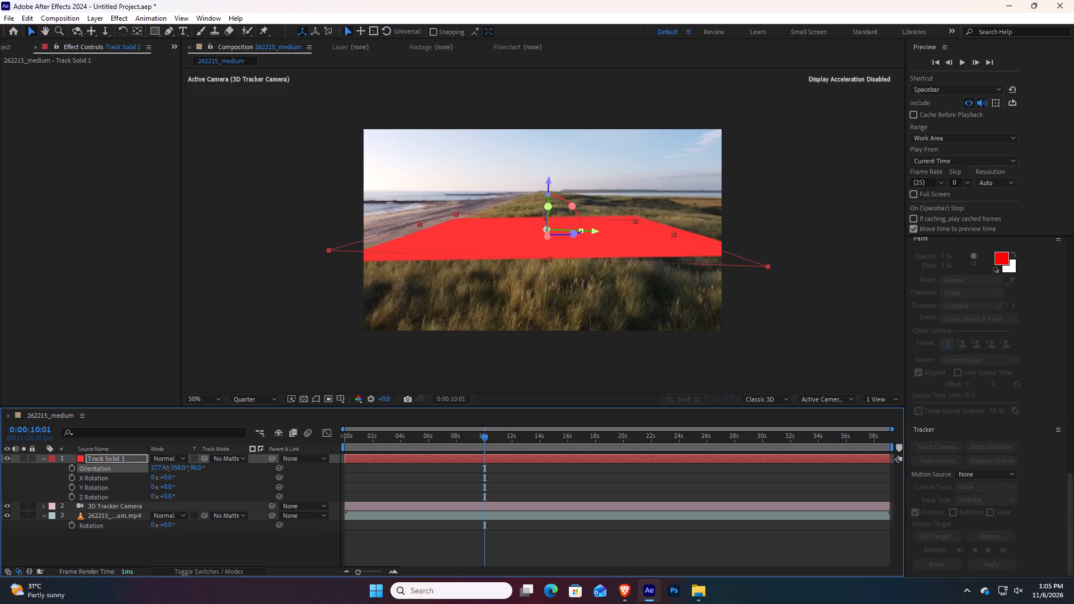
pyautogui.moveTo(167, 469); pyautogui.dragTo(165, 471)
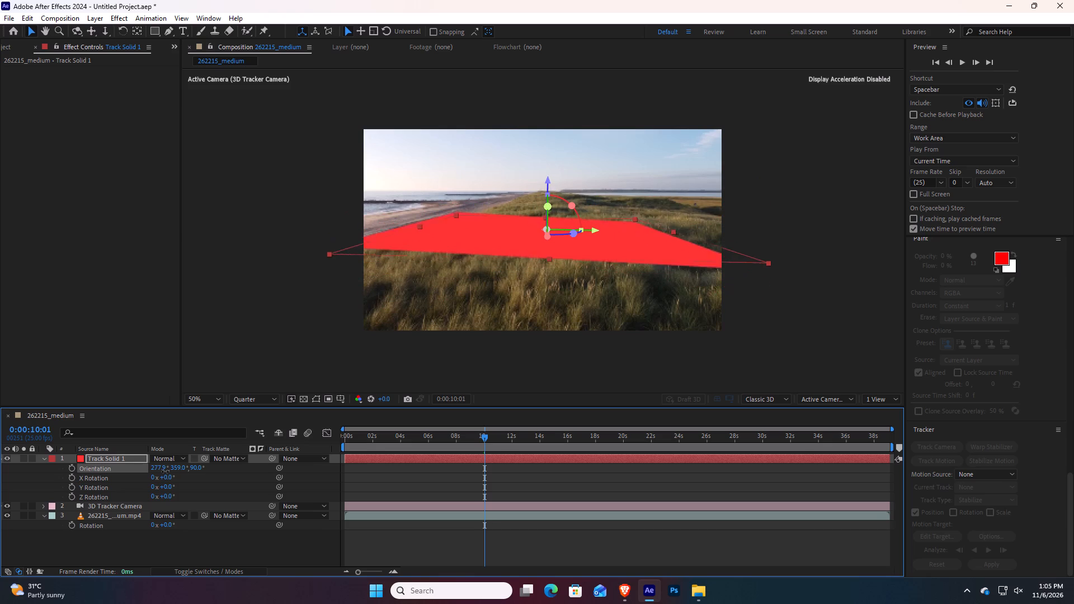
pyautogui.moveTo(165, 471); pyautogui.dragTo(164, 473)
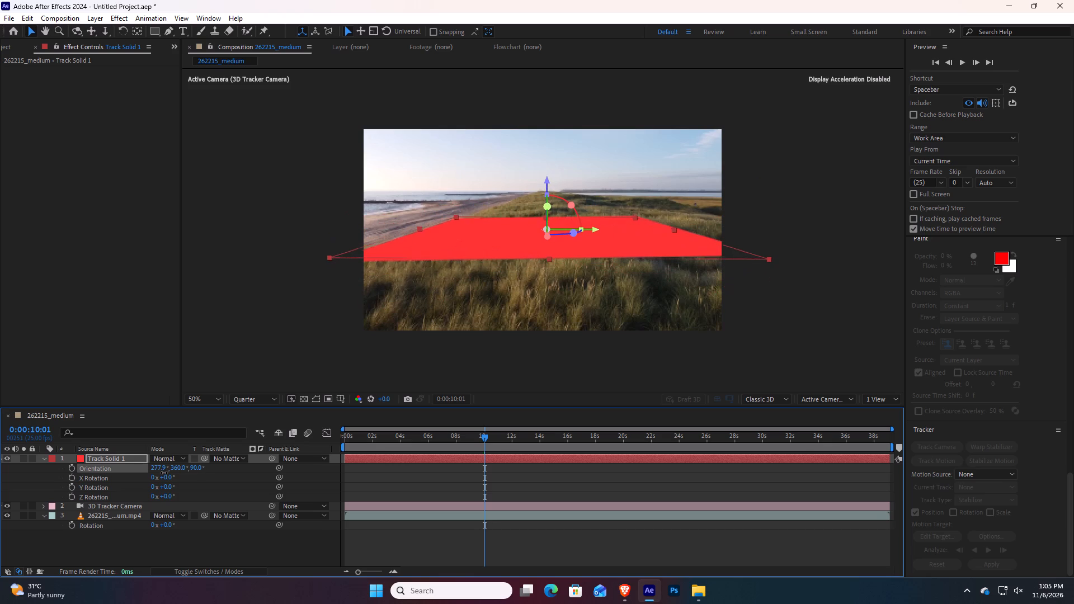
pyautogui.moveTo(164, 473); pyautogui.dragTo(163, 475)
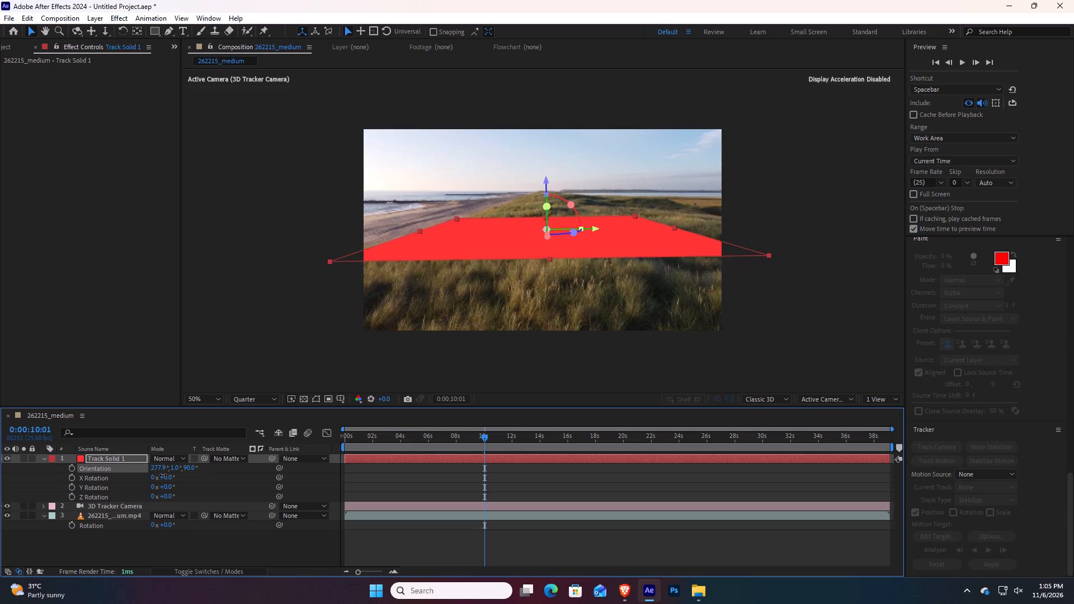
pyautogui.moveTo(163, 475); pyautogui.dragTo(161, 475)
pyautogui.moveTo(161, 475); pyautogui.dragTo(154, 481)
pyautogui.keyDown('ctrl'); pyautogui.moveTo(154, 469); pyautogui.dragTo(167, 471); pyautogui.keyUp('ctrl')
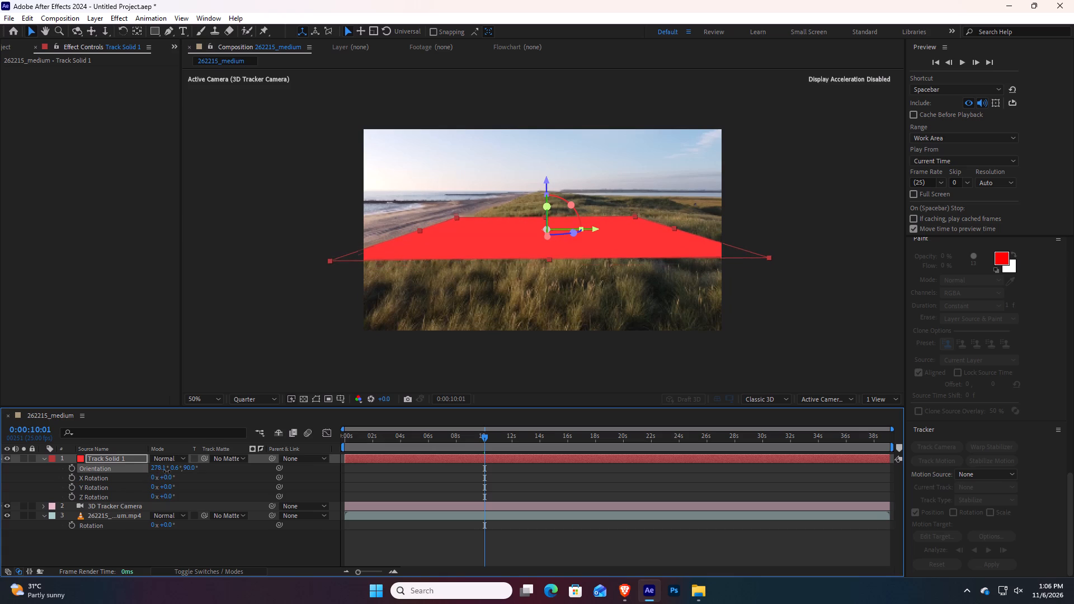
pyautogui.keyDown('ctrl'); pyautogui.moveTo(167, 471); pyautogui.dragTo(177, 474); pyautogui.keyUp('ctrl')
pyautogui.keyDown('ctrl'); pyautogui.moveTo(187, 466); pyautogui.dragTo(175, 466); pyautogui.keyUp('ctrl')
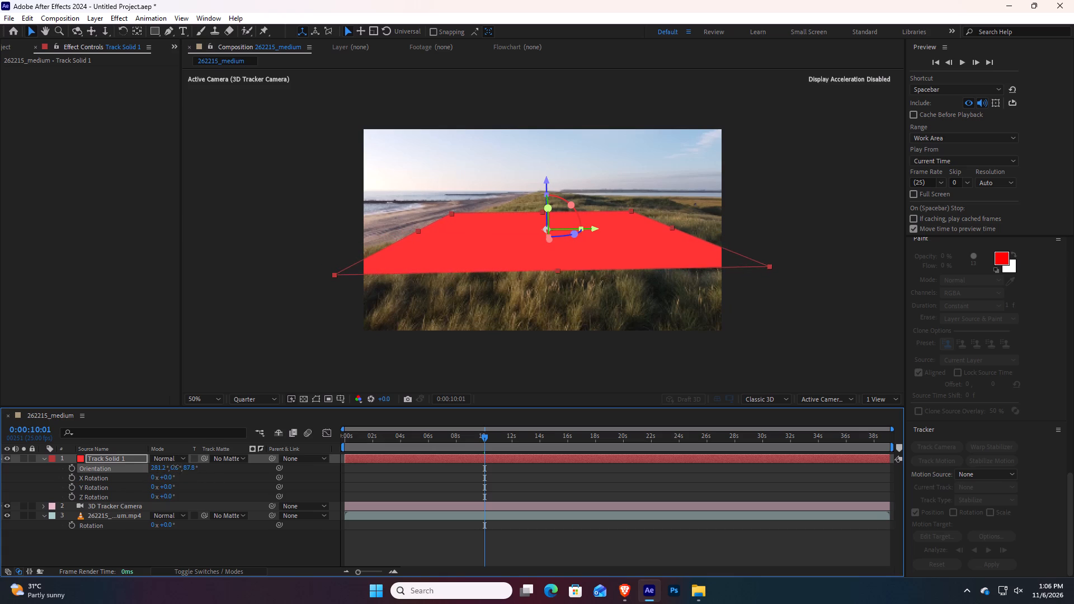
pyautogui.keyDown('ctrl'); pyautogui.moveTo(175, 466); pyautogui.dragTo(195, 473); pyautogui.keyUp('ctrl')
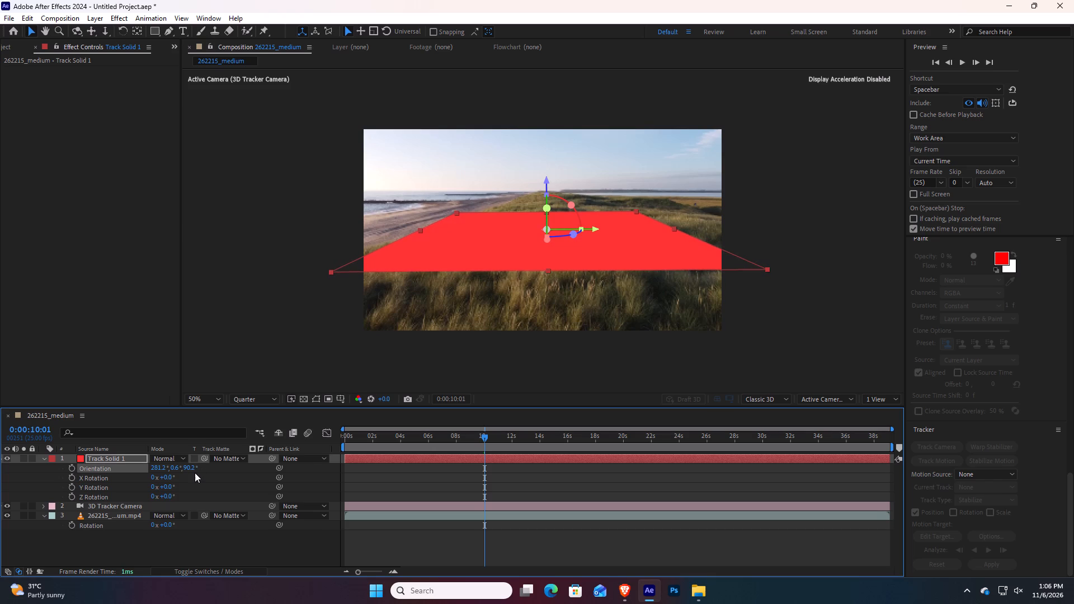
# Scale the Track Solid 1 layer down uniformly to 63.7%.
pyautogui.press('s')
pyautogui.keyDown('ctrl'); pyautogui.moveTo(172, 468); pyautogui.dragTo(154, 468); pyautogui.keyUp('ctrl')
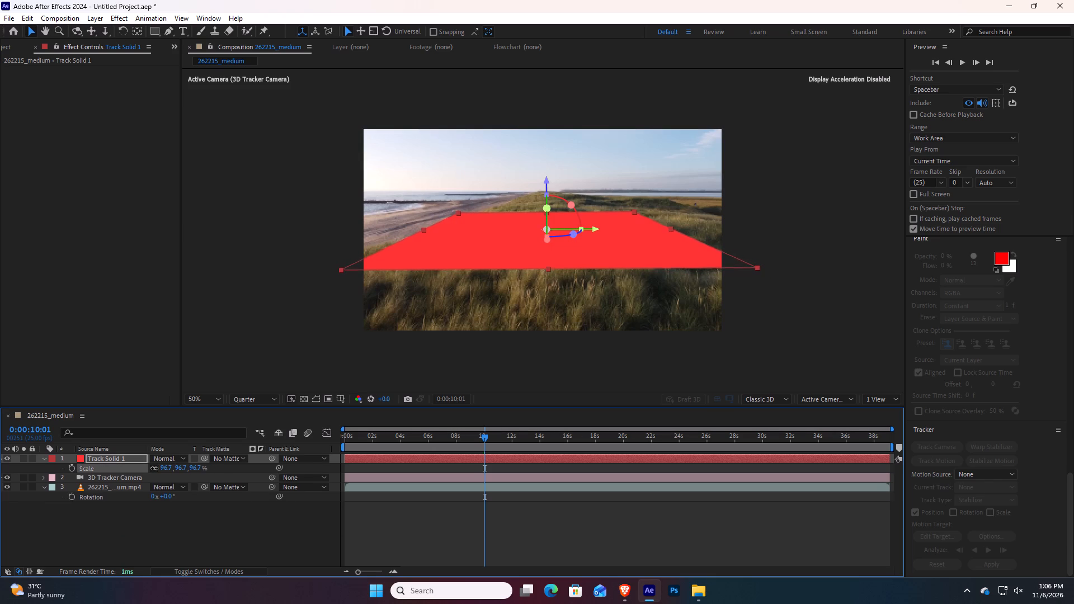
pyautogui.keyDown('ctrl'); pyautogui.moveTo(154, 468); pyautogui.dragTo(0, 499); pyautogui.keyUp('ctrl')
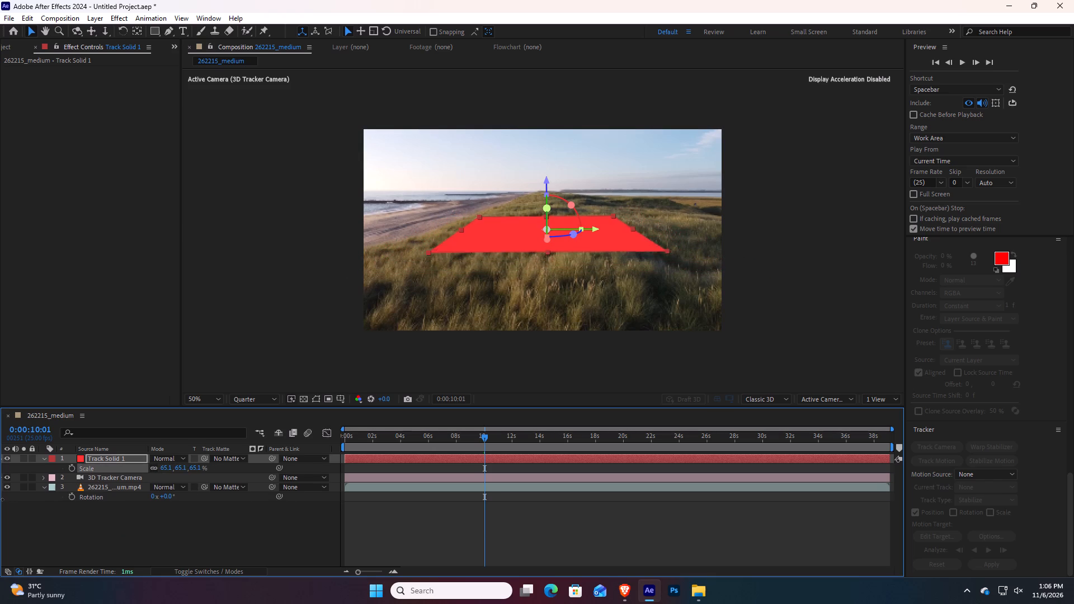
pyautogui.keyDown('ctrl'); pyautogui.moveTo(0, 499); pyautogui.dragTo(0, 498); pyautogui.keyUp('ctrl')
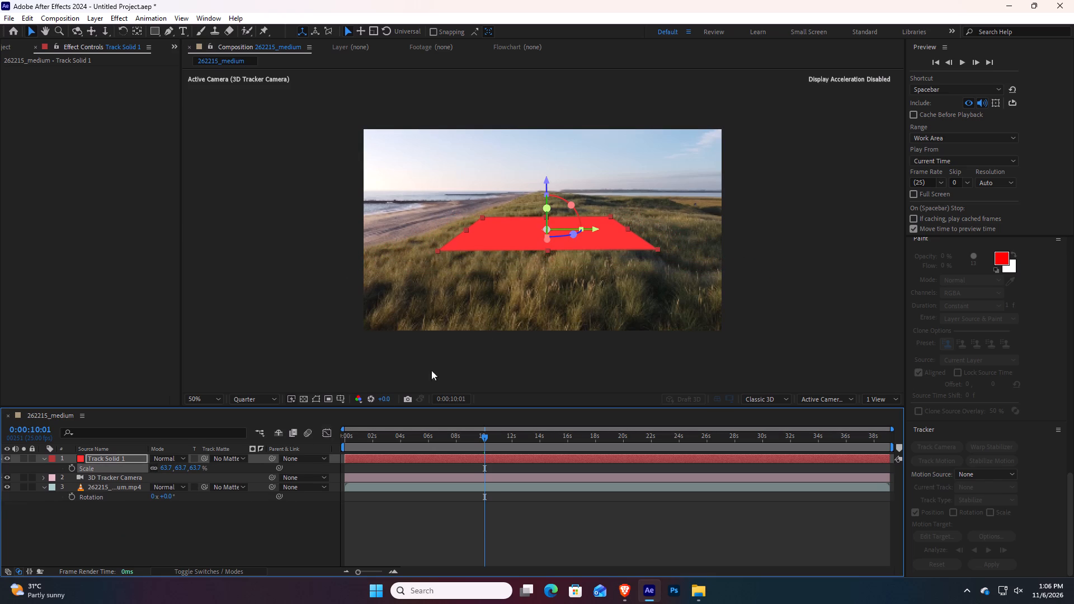
# Pre-compose Track Solid 1 as Track Solid 1 Comp 1, leaving all attributes in 262215_medium.
pyautogui.rightClick(98, 459)
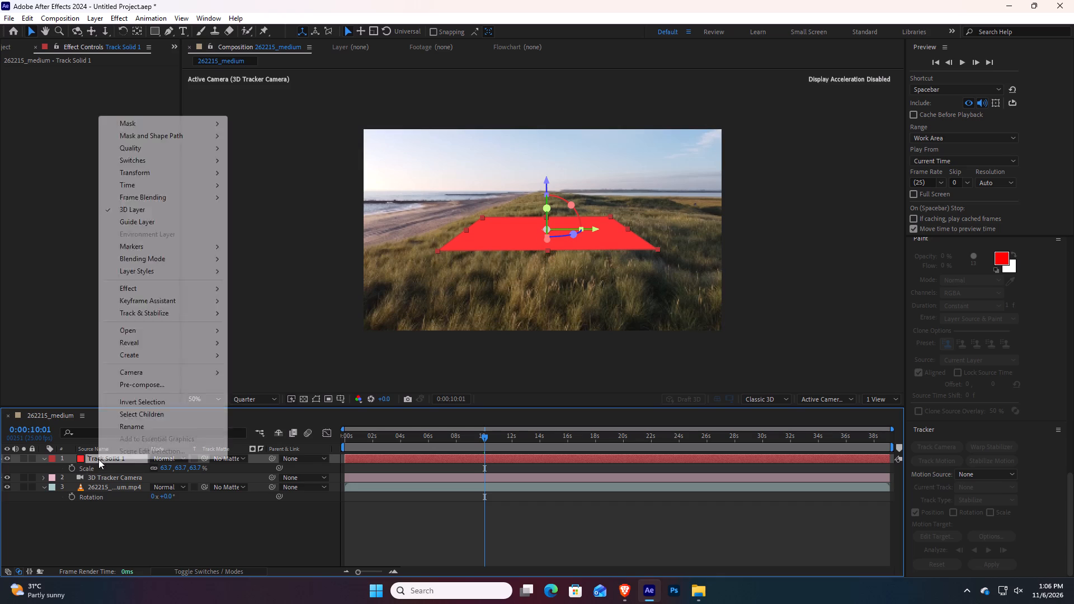
pyautogui.click(136, 379)
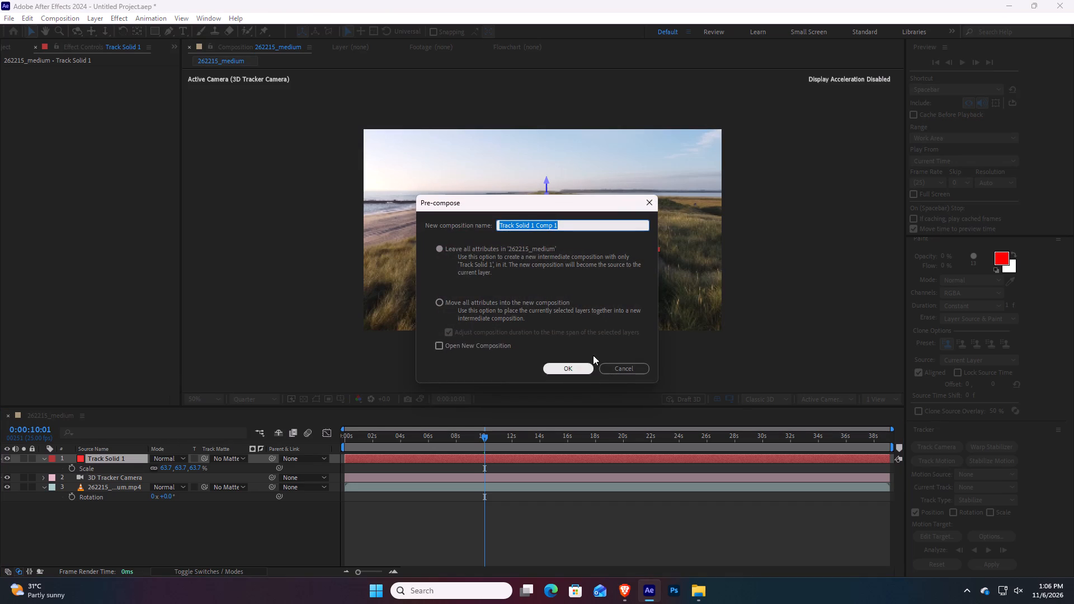
pyautogui.click(568, 369)
# Bring up the project's footage list and open the Track Solid 1 Comp 1 composition for editing.
pyautogui.click(76, 202)
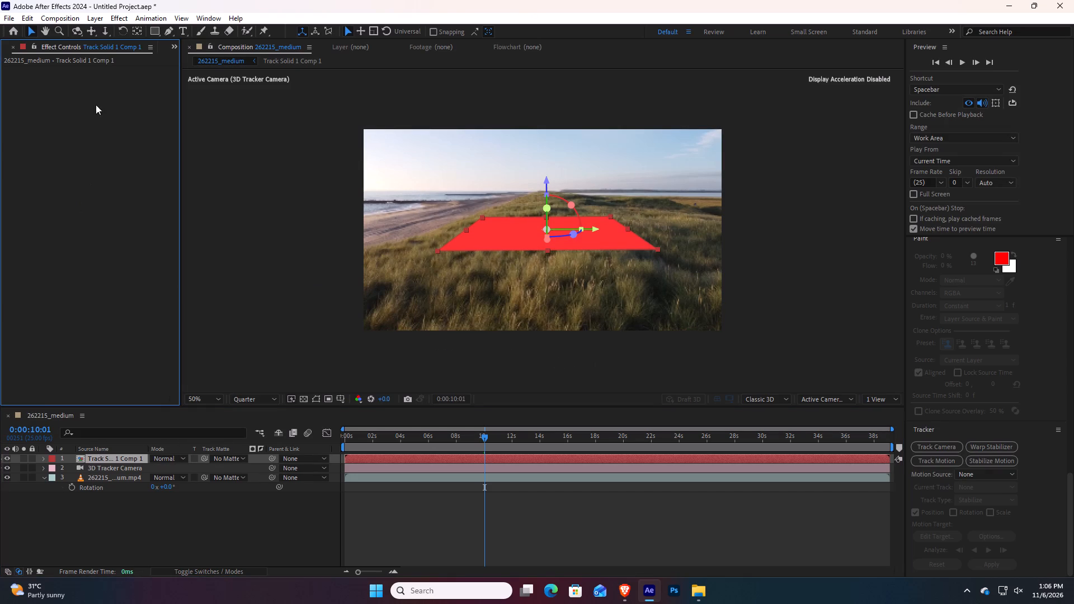
pyautogui.scroll(-6, 129, 70)
pyautogui.scroll(8, 129, 71)
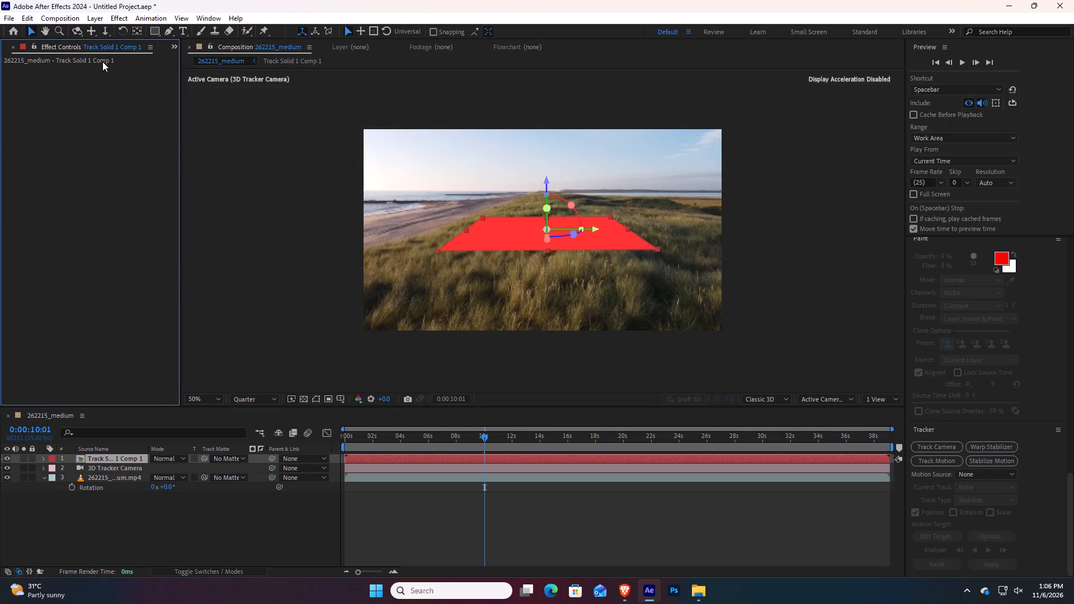
pyautogui.click(102, 62)
pyautogui.click(171, 48)
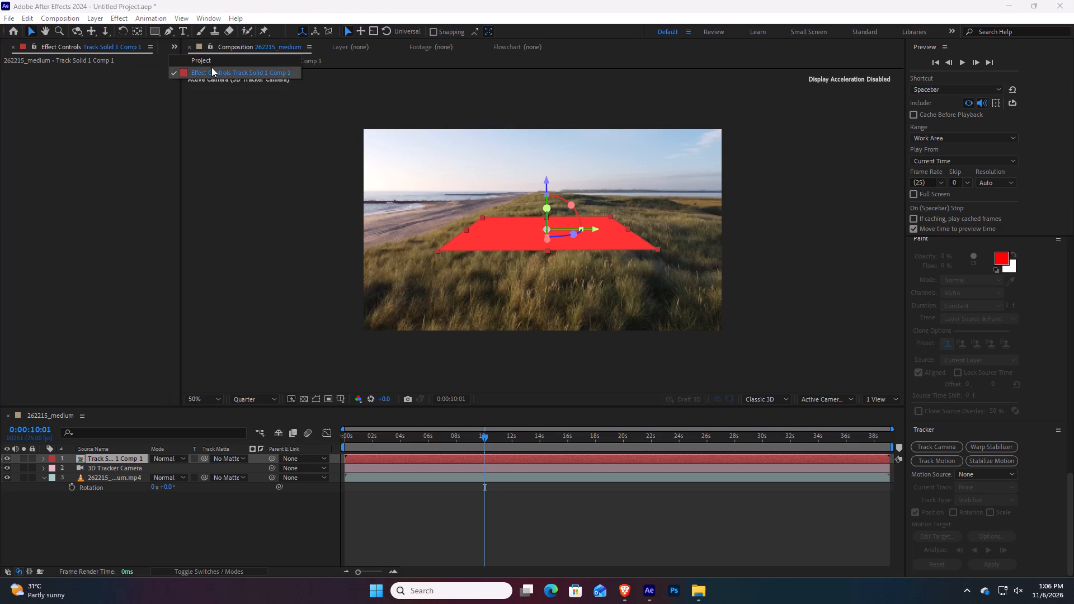
pyautogui.click(212, 63)
pyautogui.click(9, 263)
pyautogui.click(50, 199)
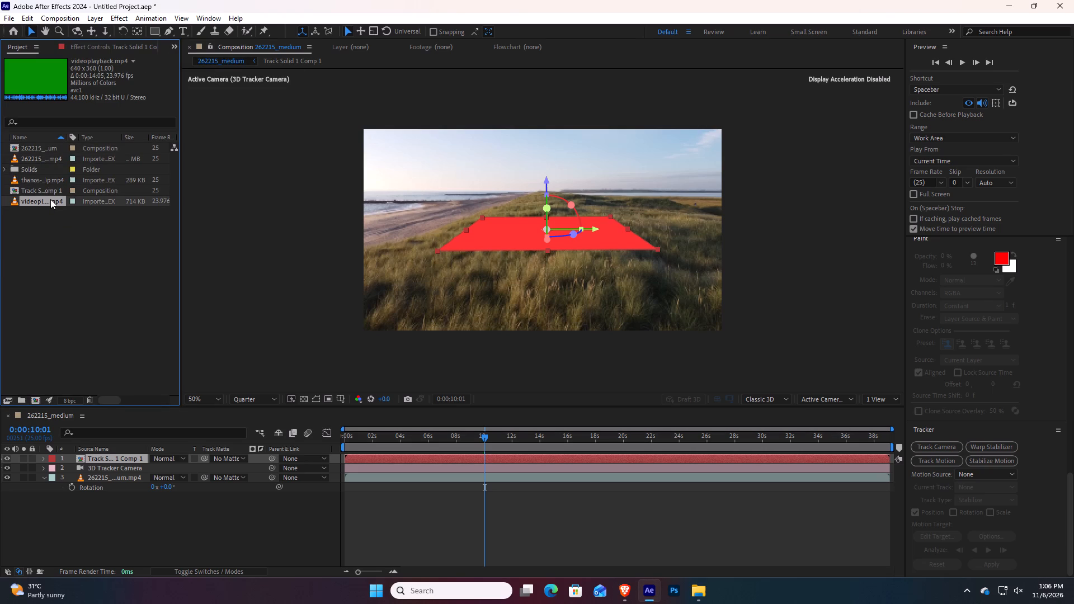
pyautogui.click(43, 181)
pyautogui.click(43, 199)
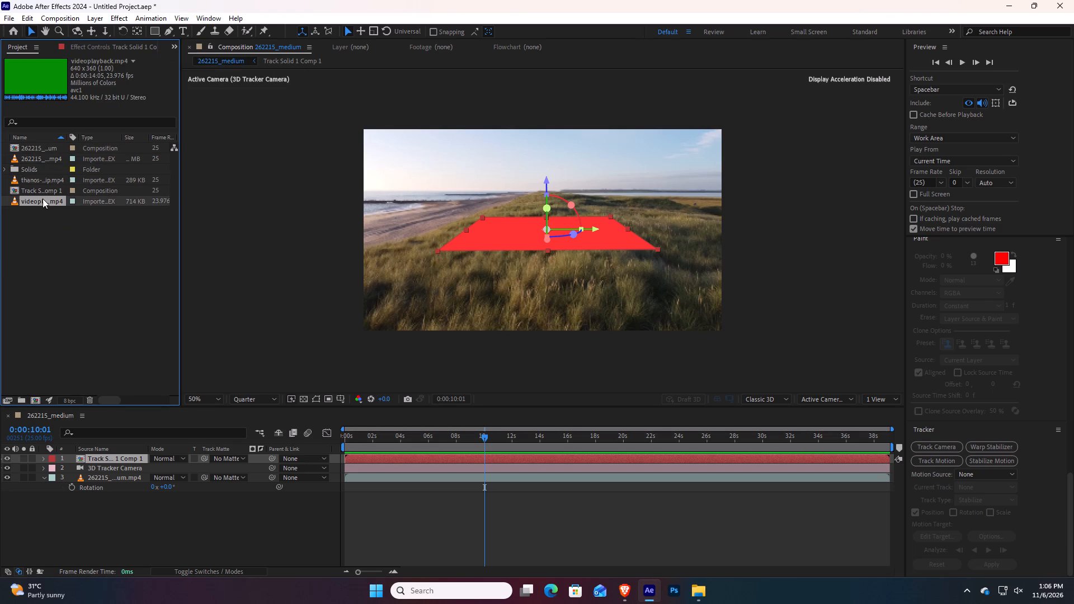
pyautogui.moveTo(43, 199); pyautogui.dragTo(74, 323)
pyautogui.click(104, 463)
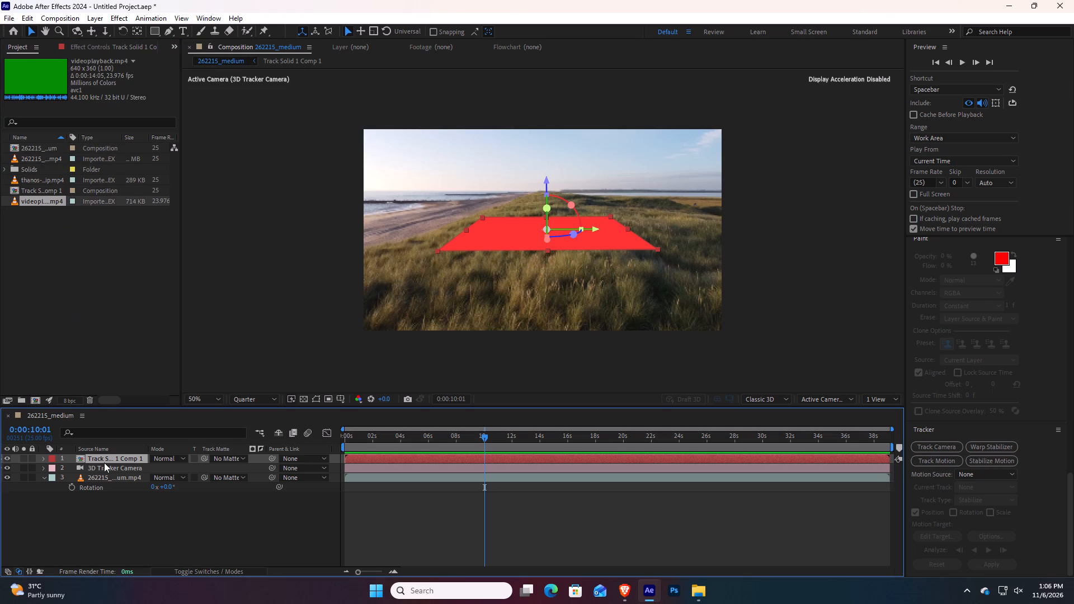
pyautogui.doubleClick(104, 456)
# Add the thanos portal green-screen clip to Track Solid 1 Comp 1 and place it above the Track Solid 1 layer.
pyautogui.moveTo(46, 190); pyautogui.dragTo(130, 353)
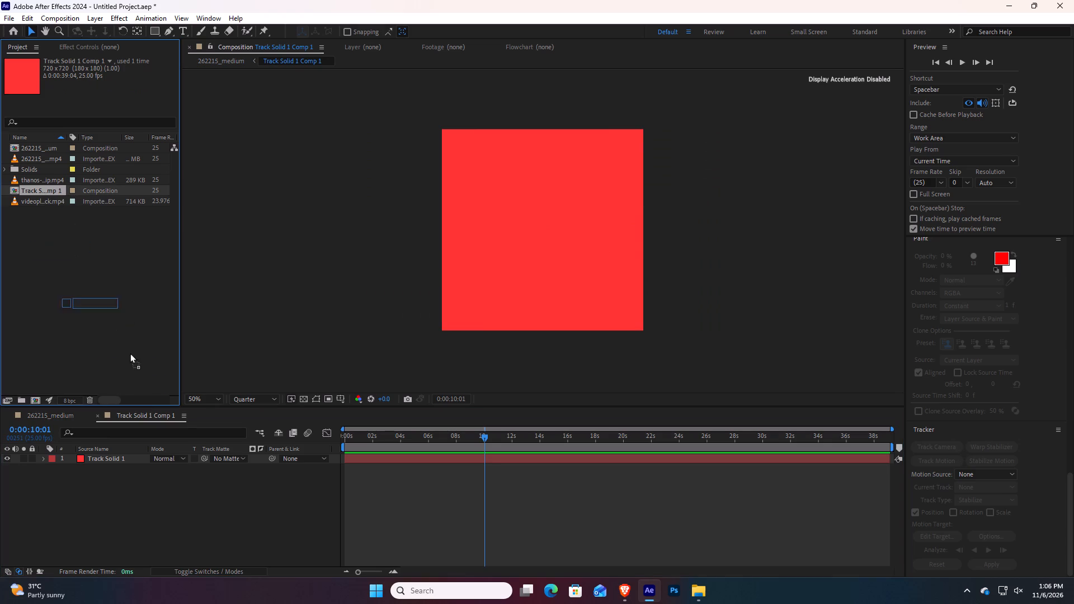
pyautogui.moveTo(130, 353); pyautogui.dragTo(110, 472)
pyautogui.moveTo(110, 472); pyautogui.dragTo(110, 483)
pyautogui.moveTo(39, 184); pyautogui.dragTo(127, 556)
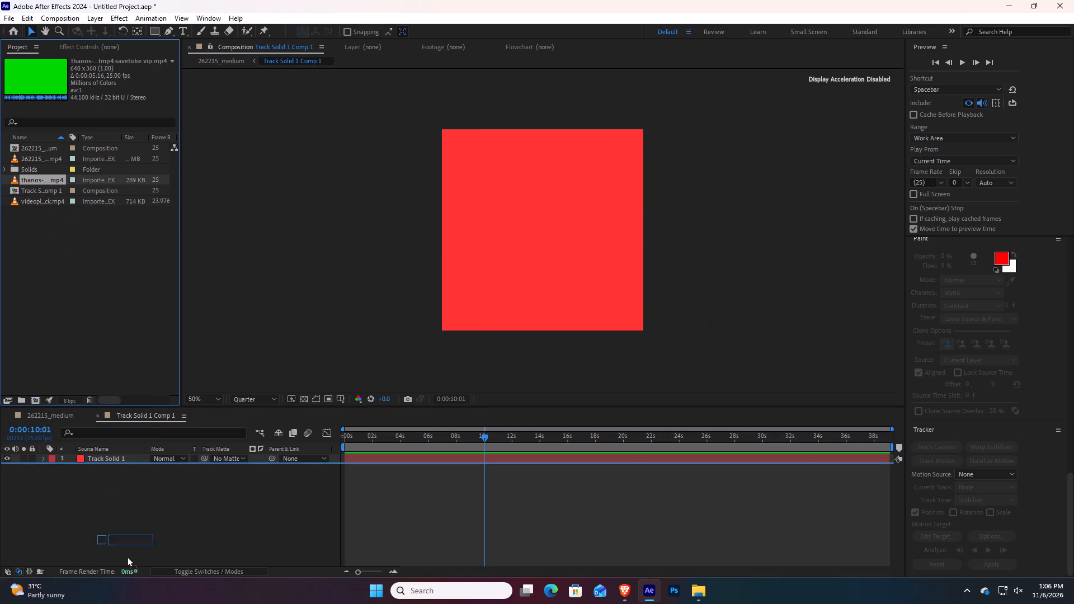
pyautogui.moveTo(127, 556); pyautogui.dragTo(115, 492)
pyautogui.moveTo(116, 466); pyautogui.dragTo(116, 453)
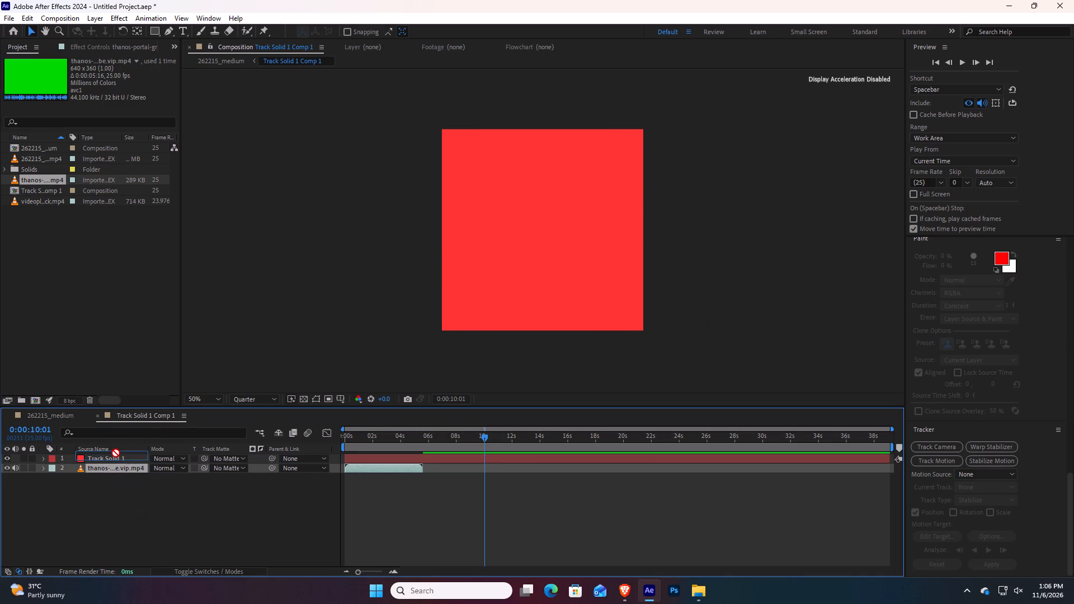
pyautogui.moveTo(116, 453); pyautogui.dragTo(114, 455)
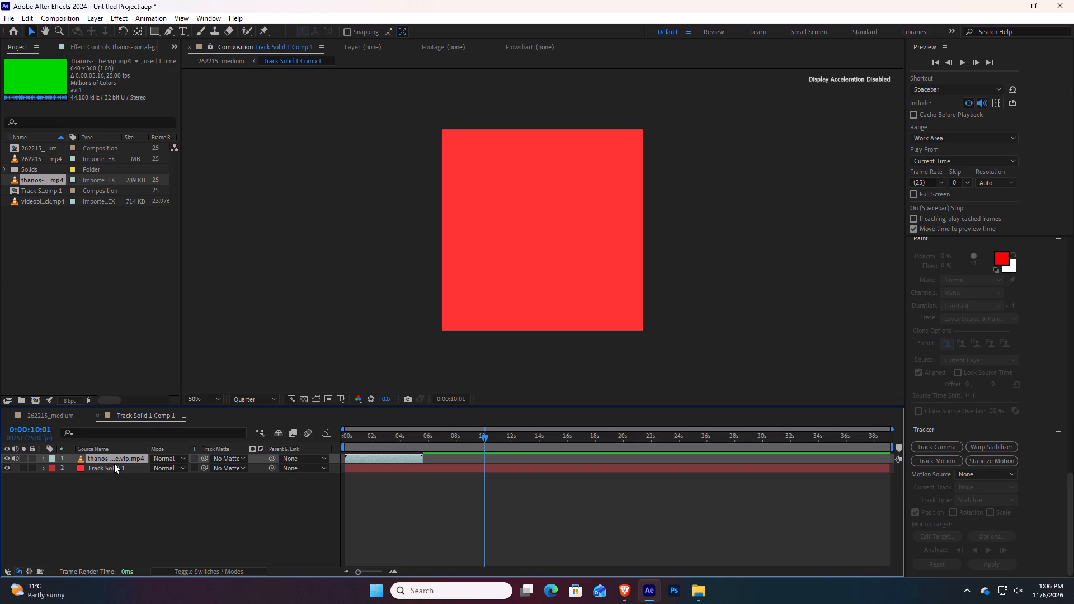
# Scrub through the portal clip from its start, and stretch it to cover the whole square red solid.
pyautogui.click(114, 454)
pyautogui.moveTo(486, 438); pyautogui.dragTo(331, 437)
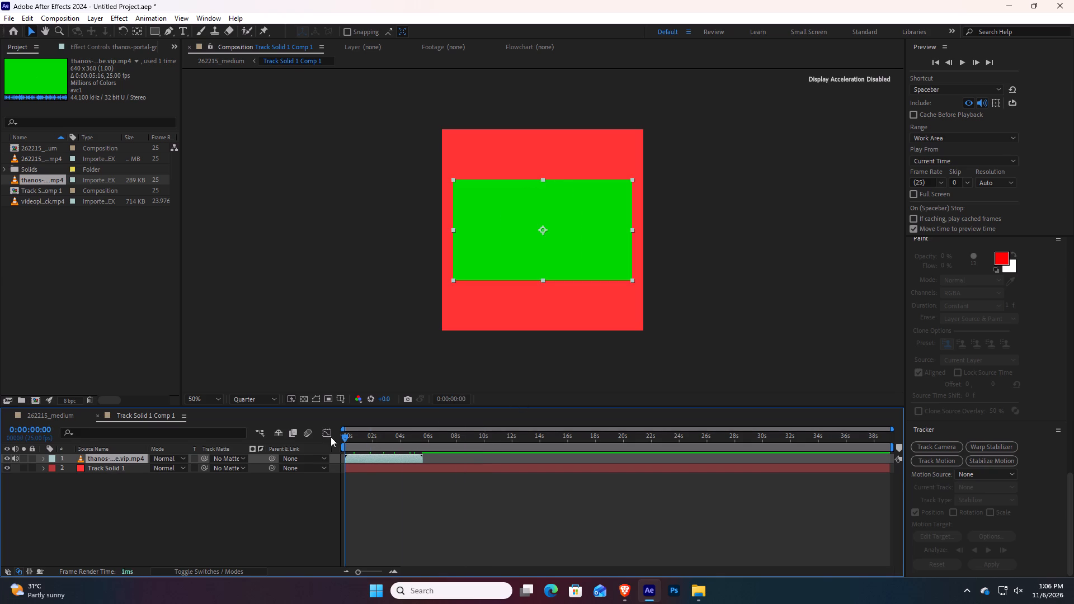
pyautogui.moveTo(331, 437); pyautogui.dragTo(391, 442)
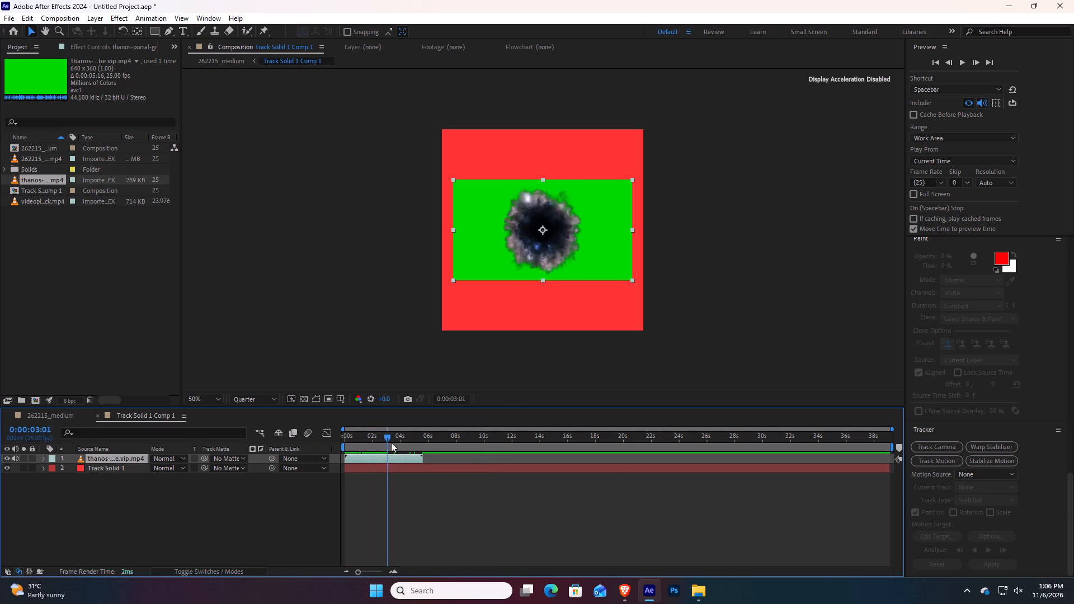
pyautogui.moveTo(391, 442); pyautogui.dragTo(407, 452)
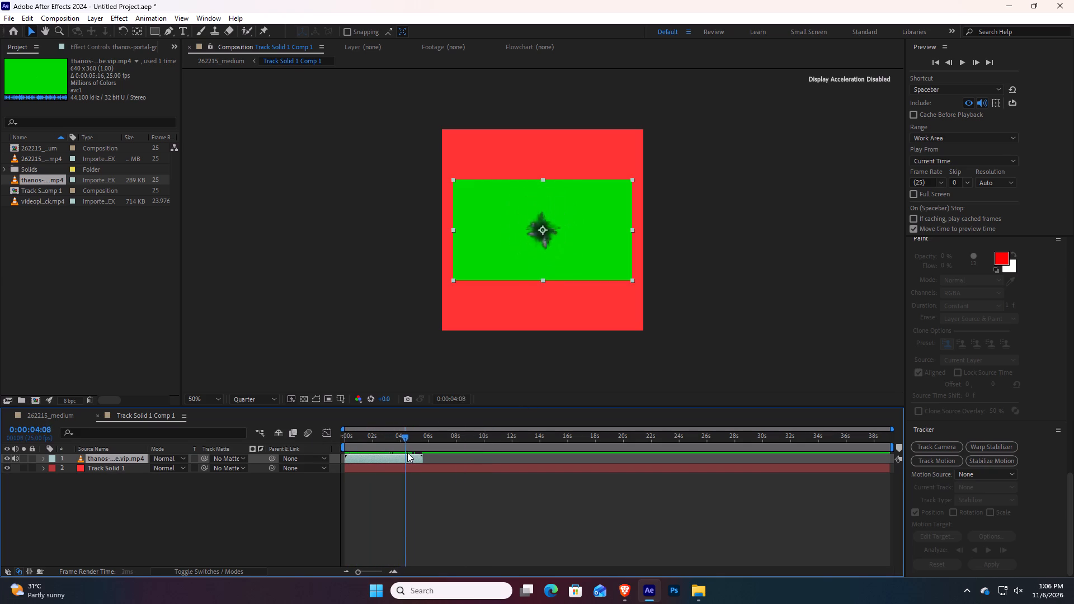
pyautogui.moveTo(407, 452); pyautogui.dragTo(423, 456)
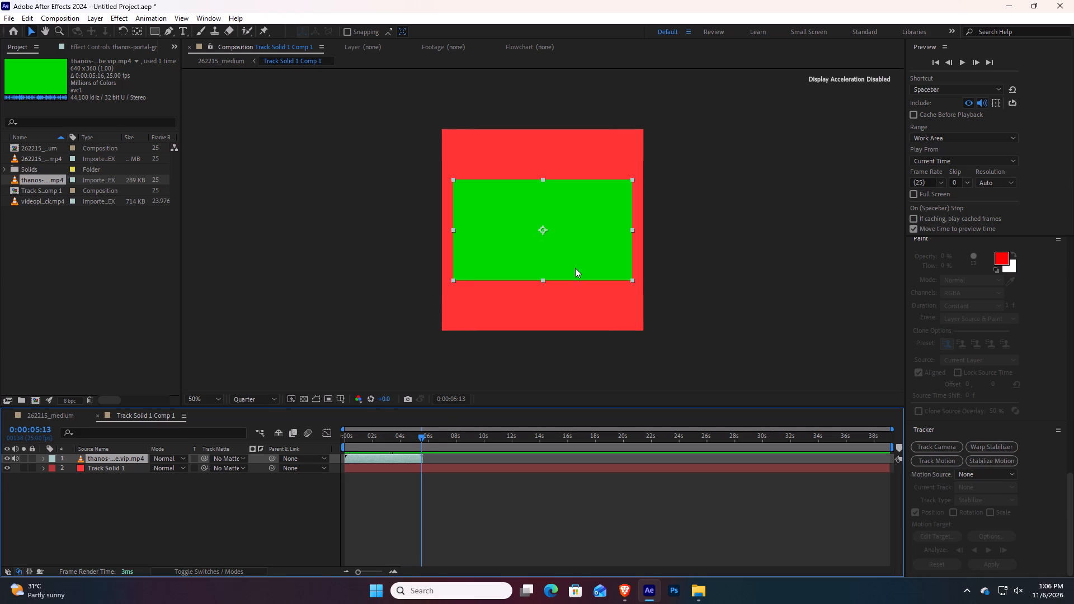
pyautogui.click(591, 249)
pyautogui.moveTo(633, 282); pyautogui.dragTo(644, 291)
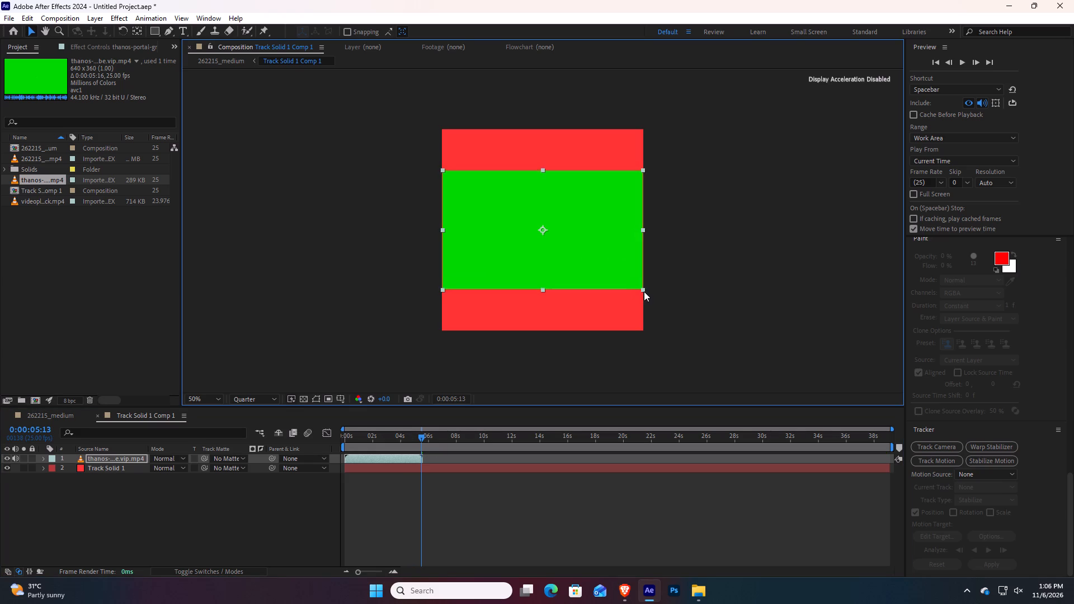
pyautogui.moveTo(644, 291); pyautogui.dragTo(643, 312)
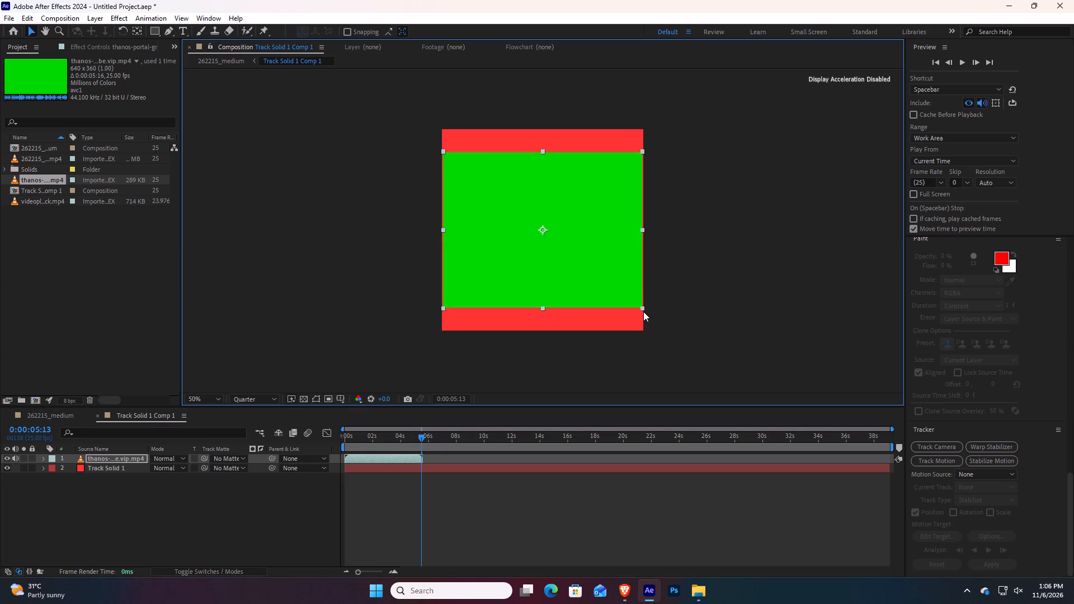
pyautogui.moveTo(643, 312); pyautogui.dragTo(645, 334)
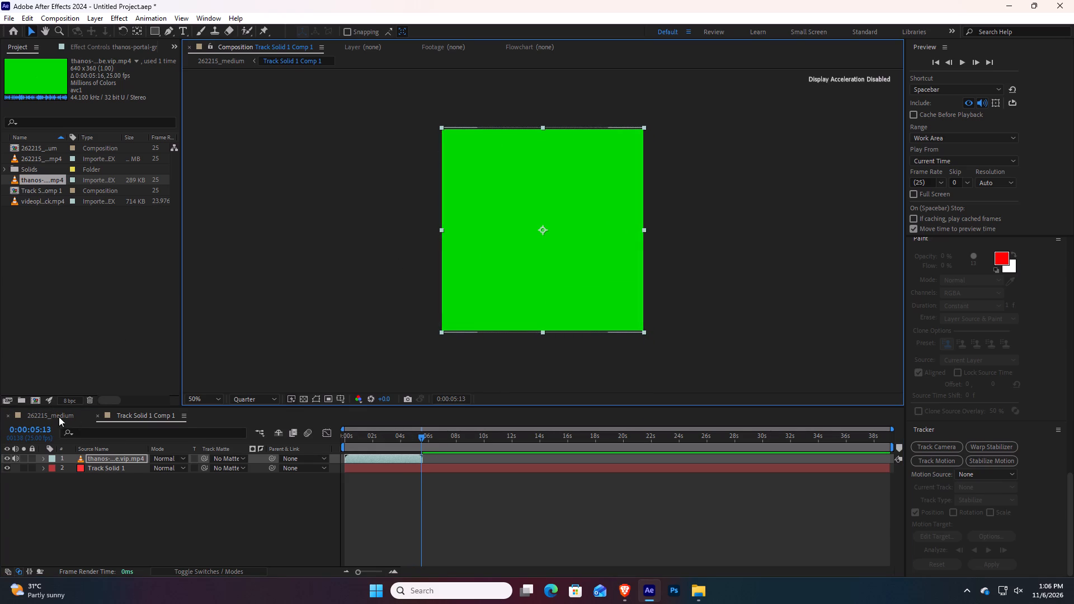
# Play back the 262215_medium composition to about 0:00:07:24 to check how the pre-composed solid sits on the dune.
pyautogui.click(59, 417)
pyautogui.press('space')
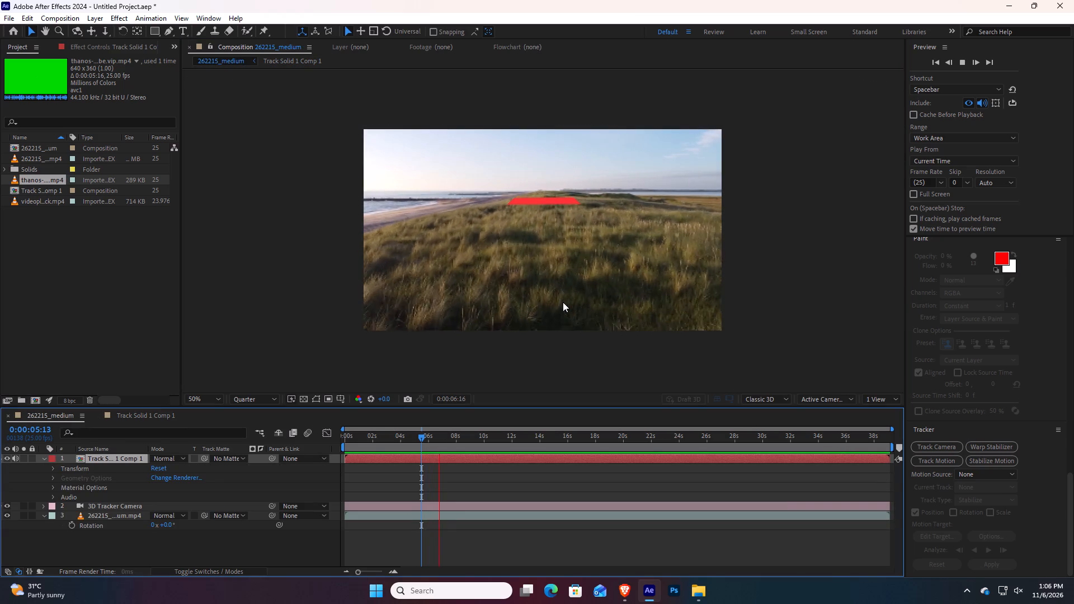
pyautogui.press('space')
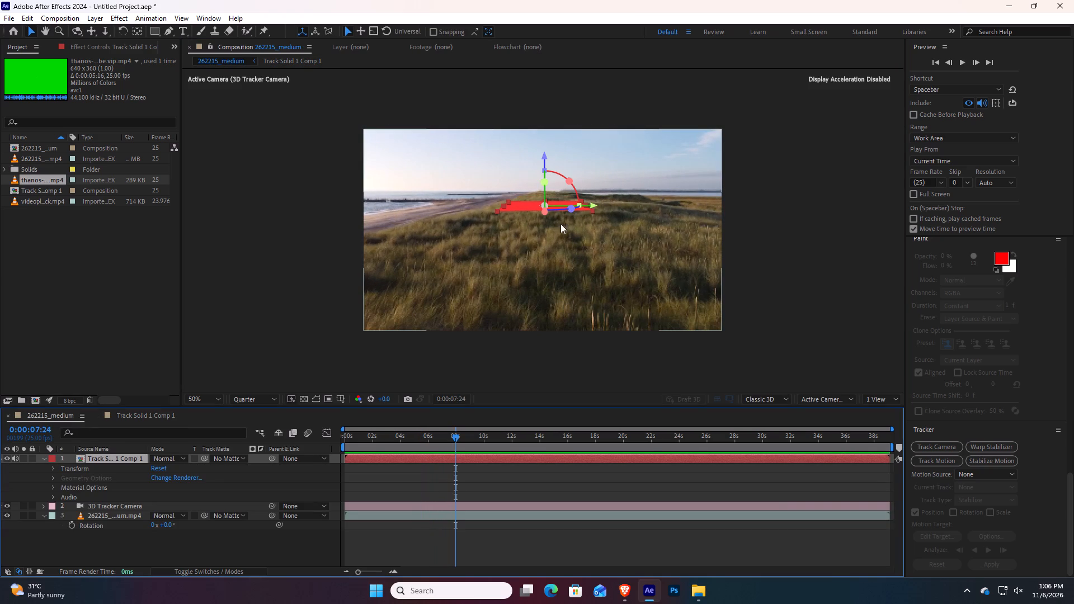
# Set the Track Solid 1 Comp 1 layer's X orientation to 360° and scrub to about 0:00:05:08 to check it.
pyautogui.click(110, 456)
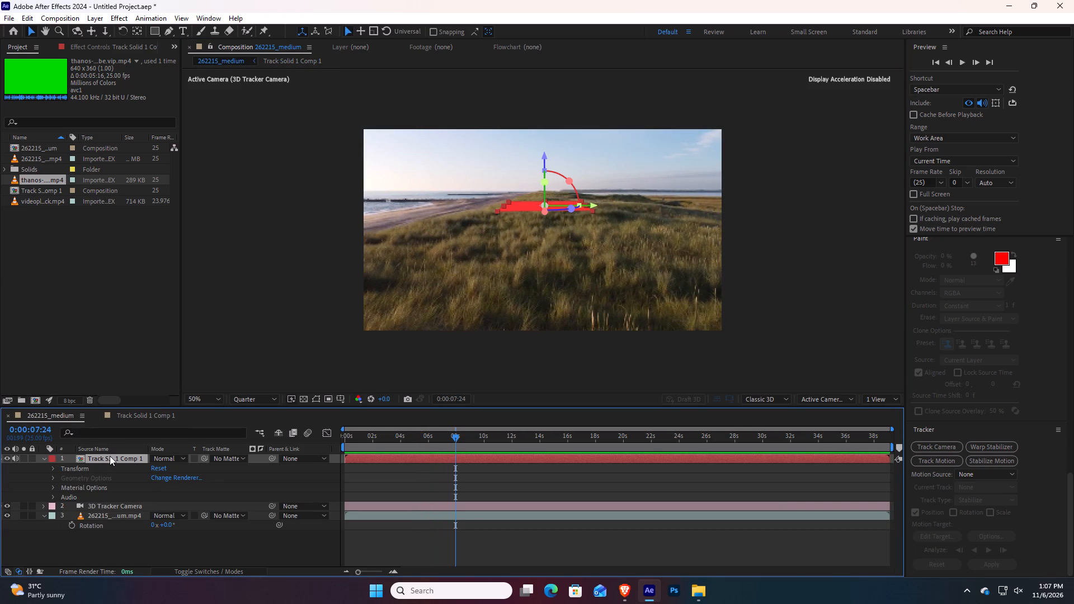
pyautogui.press('r')
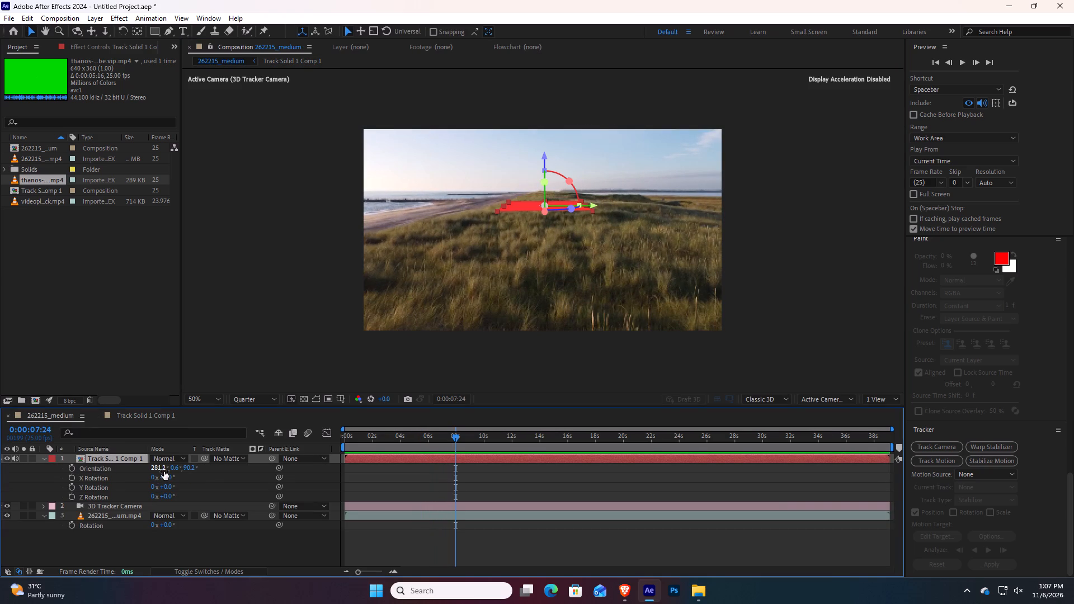
pyautogui.moveTo(157, 469); pyautogui.dragTo(186, 470)
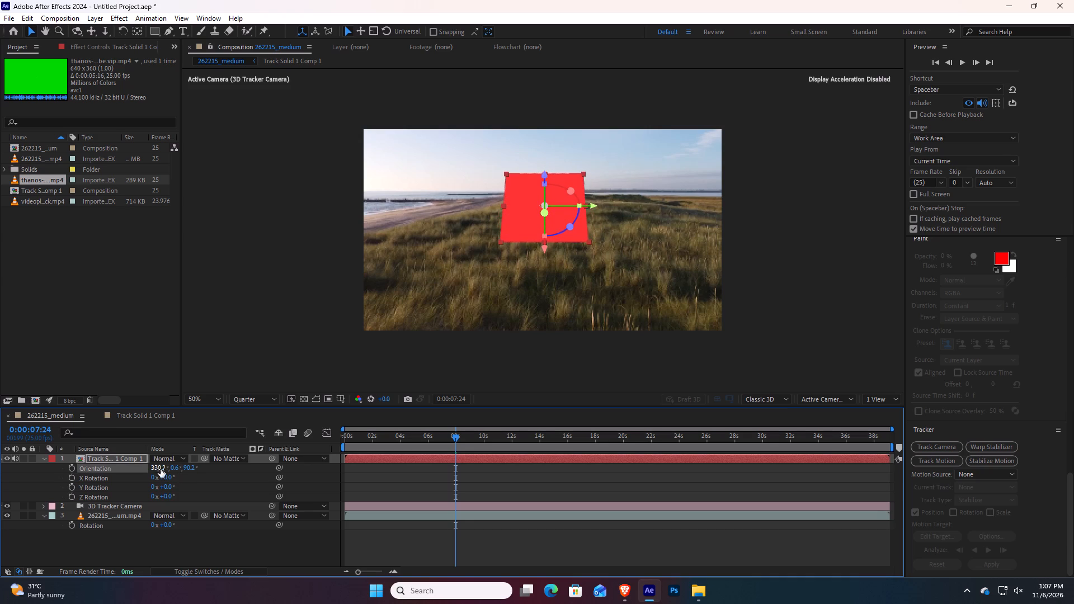
pyautogui.click(161, 469)
pyautogui.write('360')
pyautogui.press('Return')
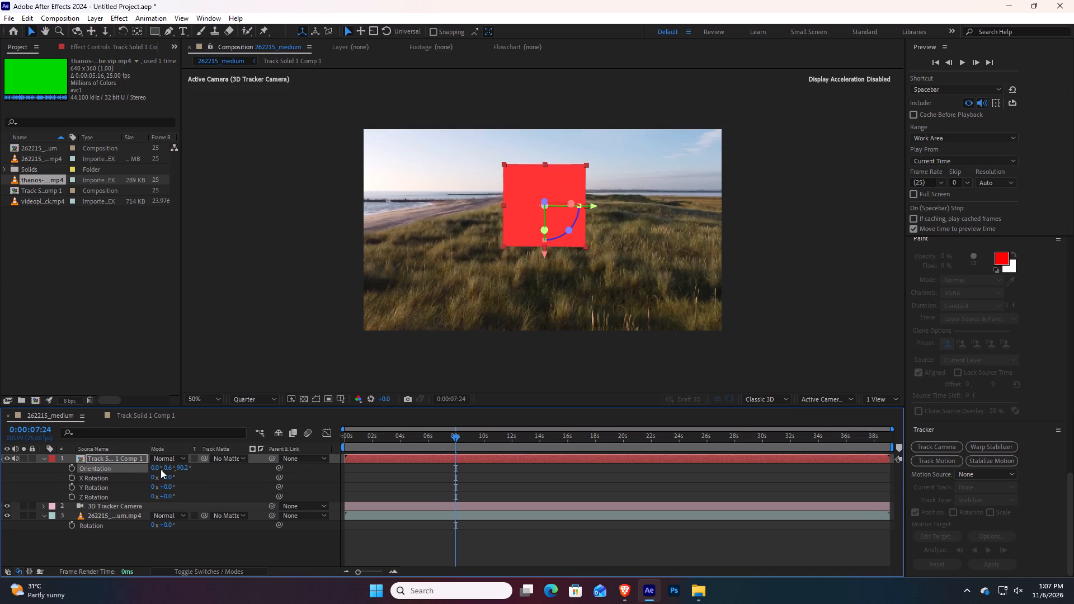
pyautogui.press('space')
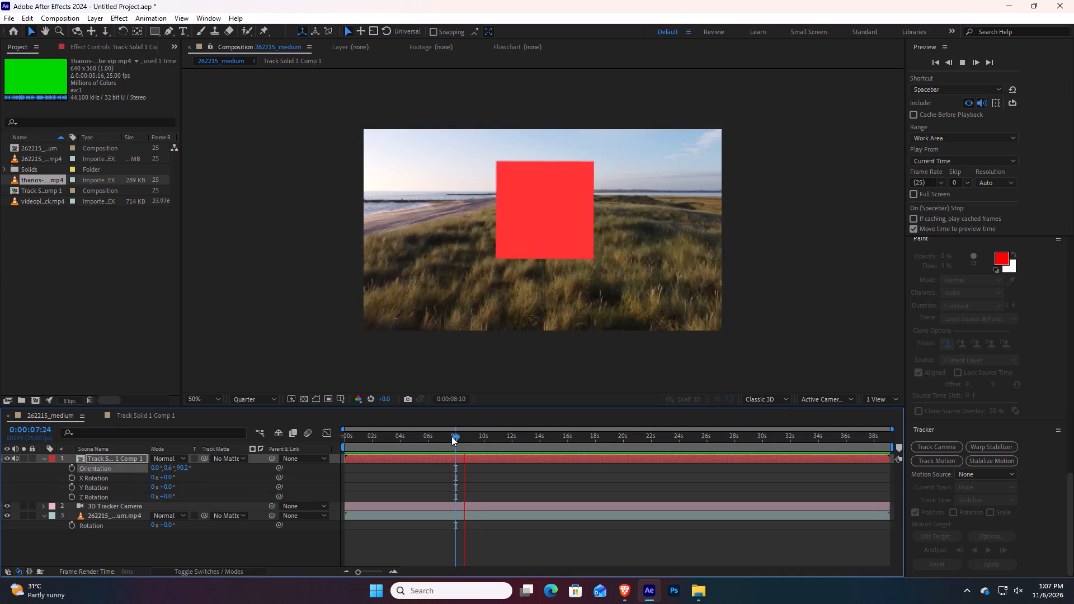
pyautogui.press('space')
pyautogui.moveTo(458, 438); pyautogui.dragTo(432, 440)
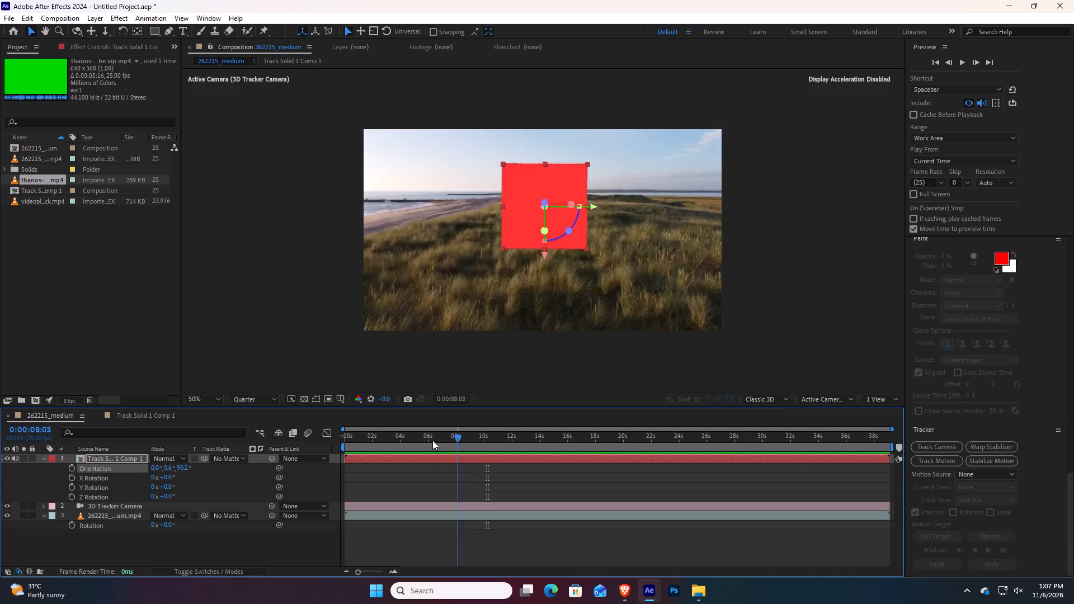
pyautogui.moveTo(432, 440); pyautogui.dragTo(418, 437)
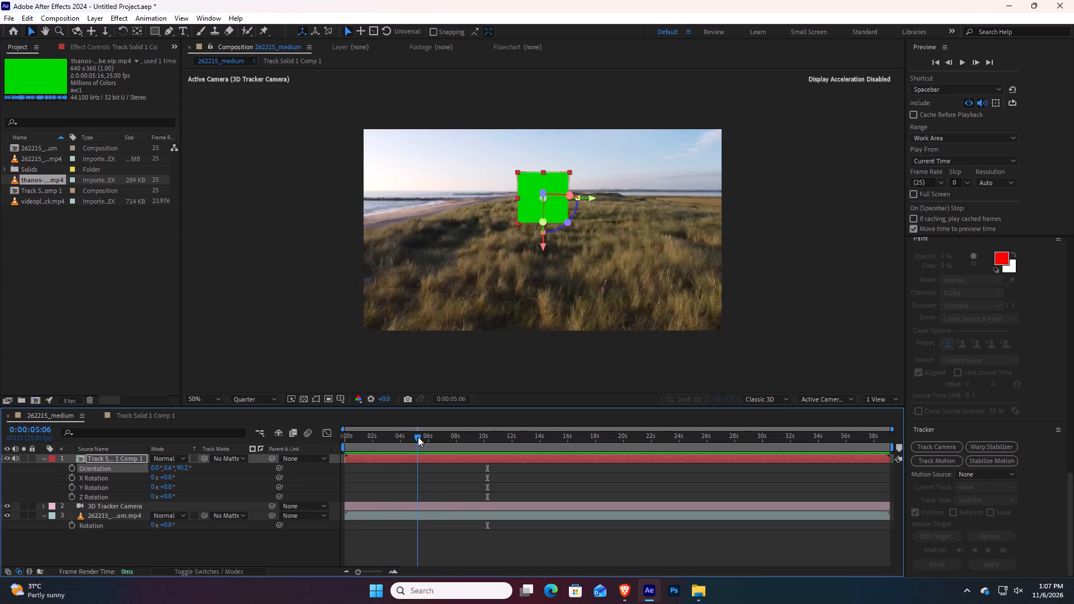
pyautogui.moveTo(418, 437); pyautogui.dragTo(418, 437)
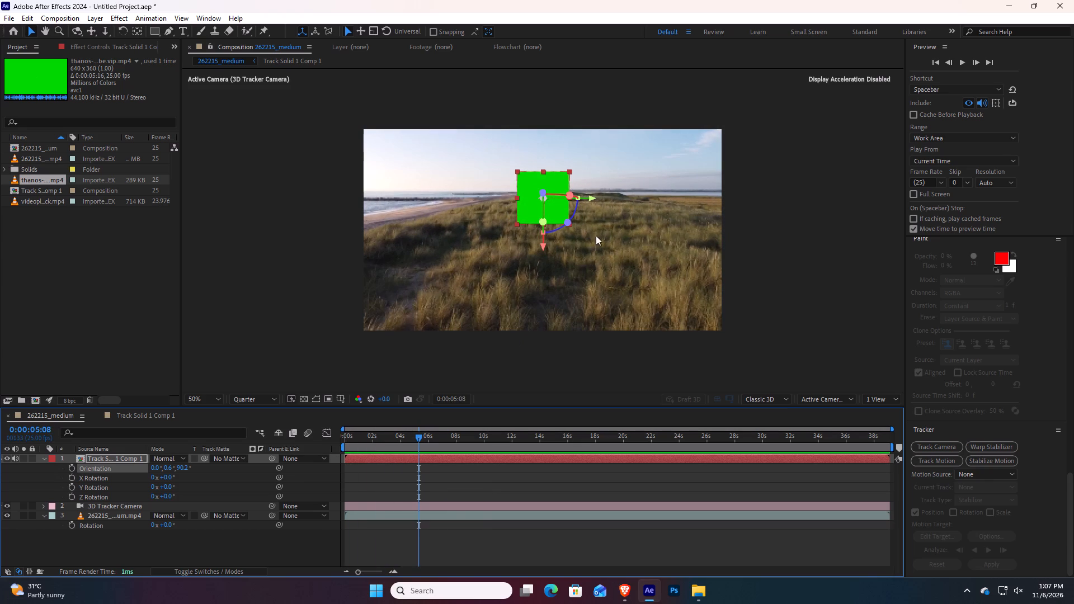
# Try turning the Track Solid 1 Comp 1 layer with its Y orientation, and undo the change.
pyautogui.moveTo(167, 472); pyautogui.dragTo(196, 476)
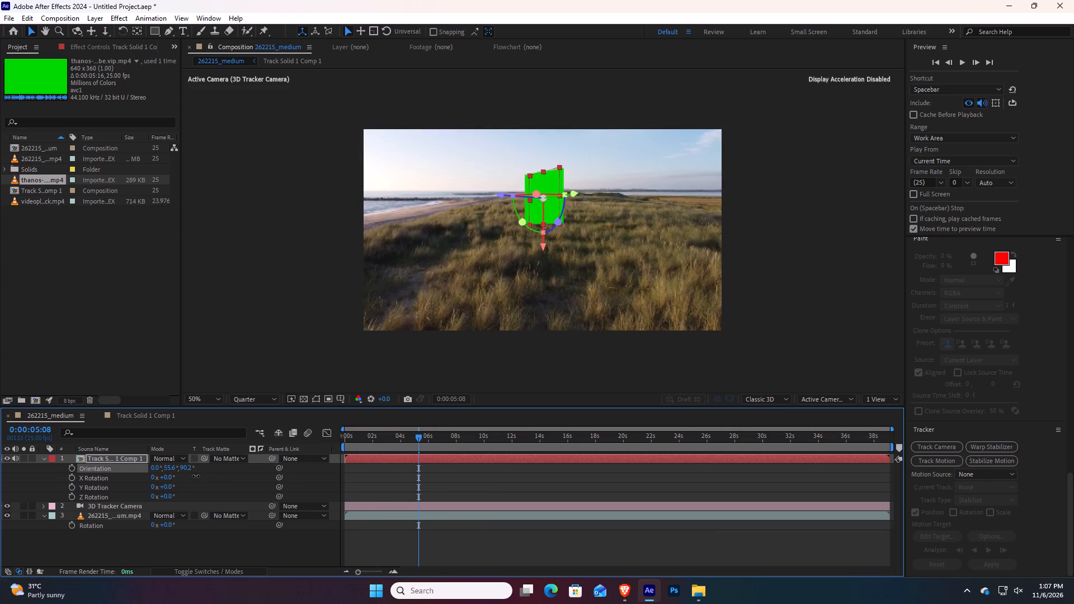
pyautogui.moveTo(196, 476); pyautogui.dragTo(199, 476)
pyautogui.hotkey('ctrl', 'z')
# Set the layer's Z orientation to 180° and scrub from the composition's start to 0:00:10:00 to check the portal.
pyautogui.moveTo(182, 470); pyautogui.dragTo(201, 470)
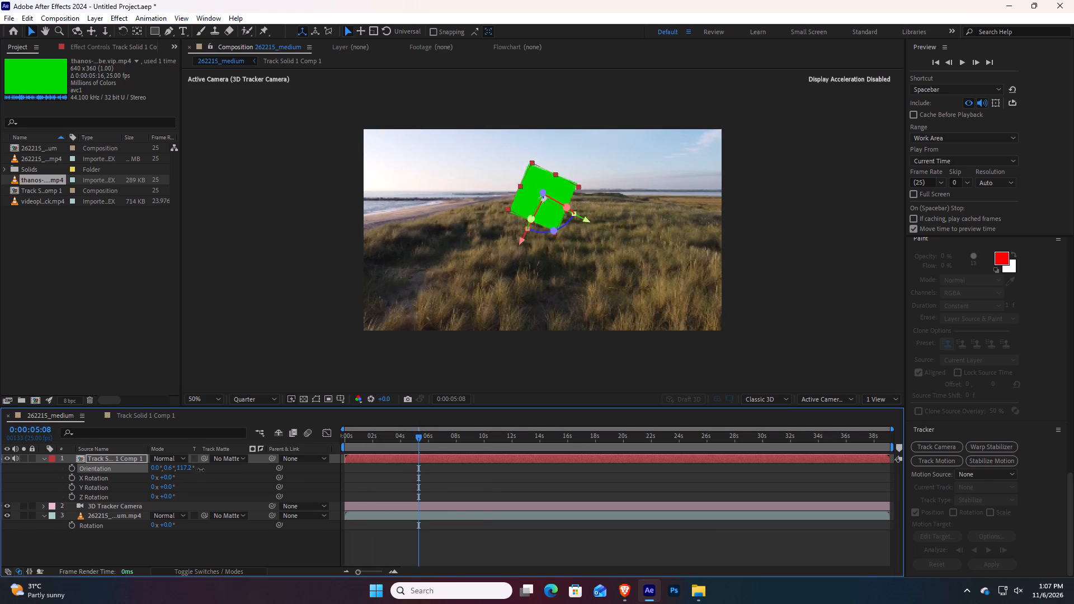
pyautogui.moveTo(201, 470); pyautogui.dragTo(206, 469)
pyautogui.click(187, 468)
pyautogui.write('180')
pyautogui.press('Return')
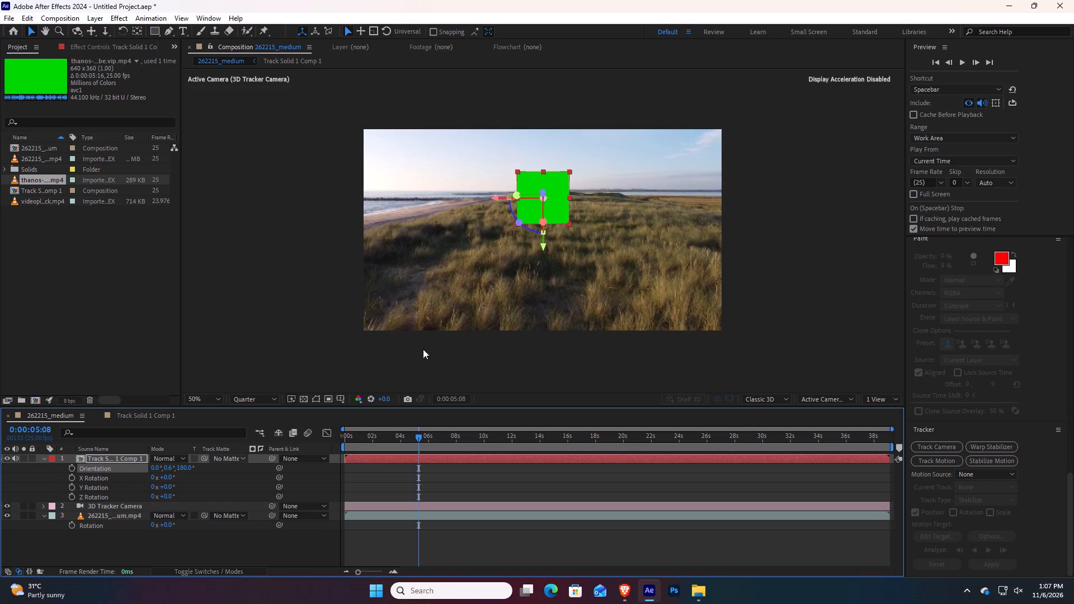
pyautogui.press('space')
pyautogui.press('space')
pyautogui.moveTo(422, 438); pyautogui.dragTo(361, 440)
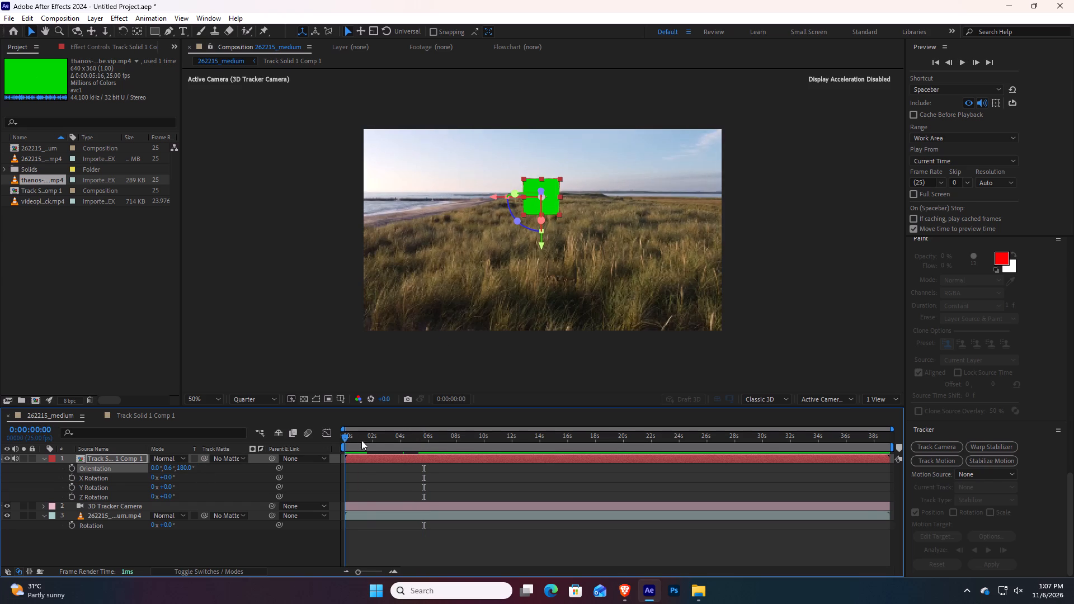
pyautogui.moveTo(361, 440); pyautogui.dragTo(324, 444)
pyautogui.moveTo(324, 444); pyautogui.dragTo(482, 439)
# Open the Track Solid 1 Comp 1 composition, select the thanos portal clip and scrub back to 0:00:00:02.
pyautogui.doubleClick(120, 461)
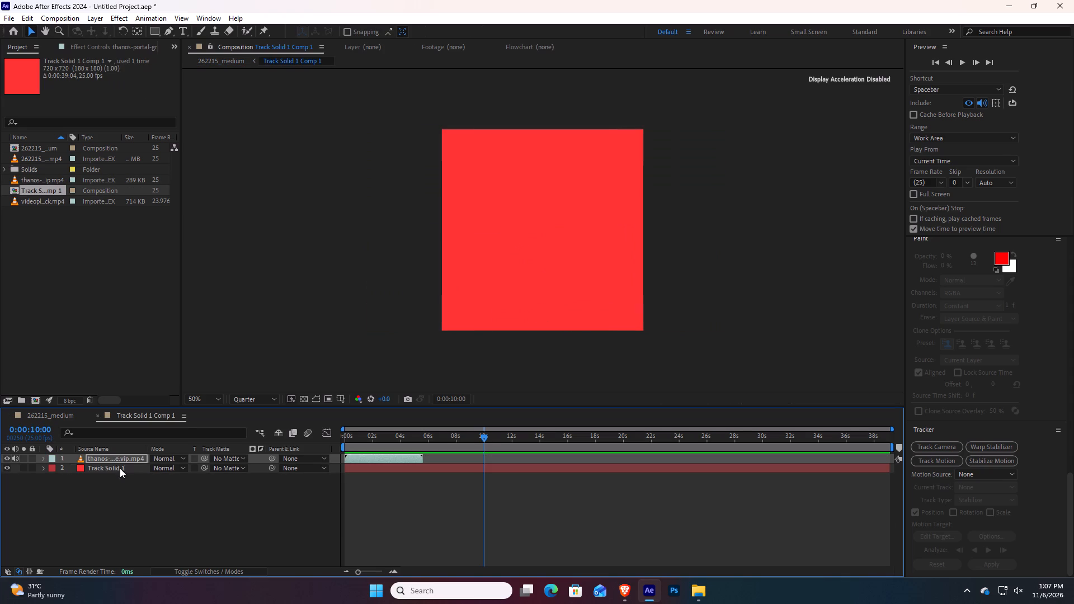
pyautogui.click(100, 458)
pyautogui.click(103, 465)
pyautogui.click(104, 455)
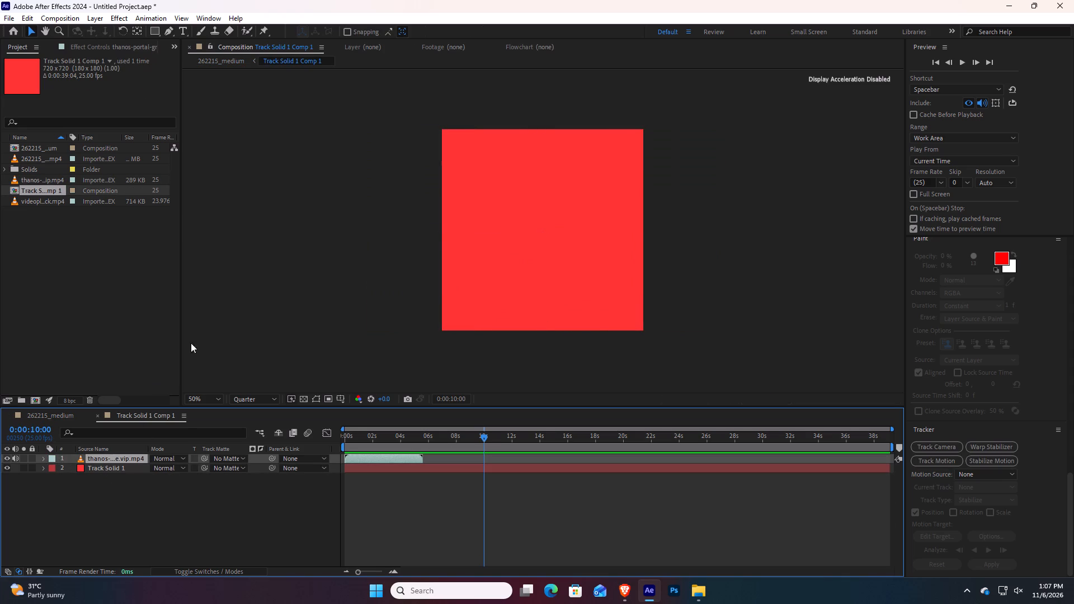
pyautogui.press('space')
pyautogui.press('space')
pyautogui.moveTo(486, 437); pyautogui.dragTo(372, 441)
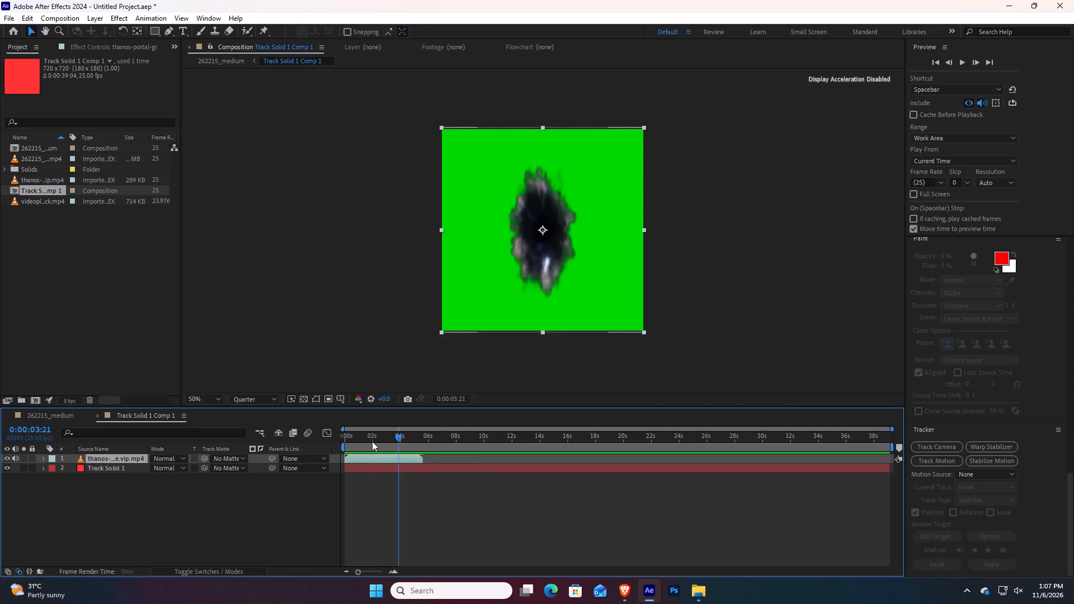
pyautogui.moveTo(372, 441); pyautogui.dragTo(343, 448)
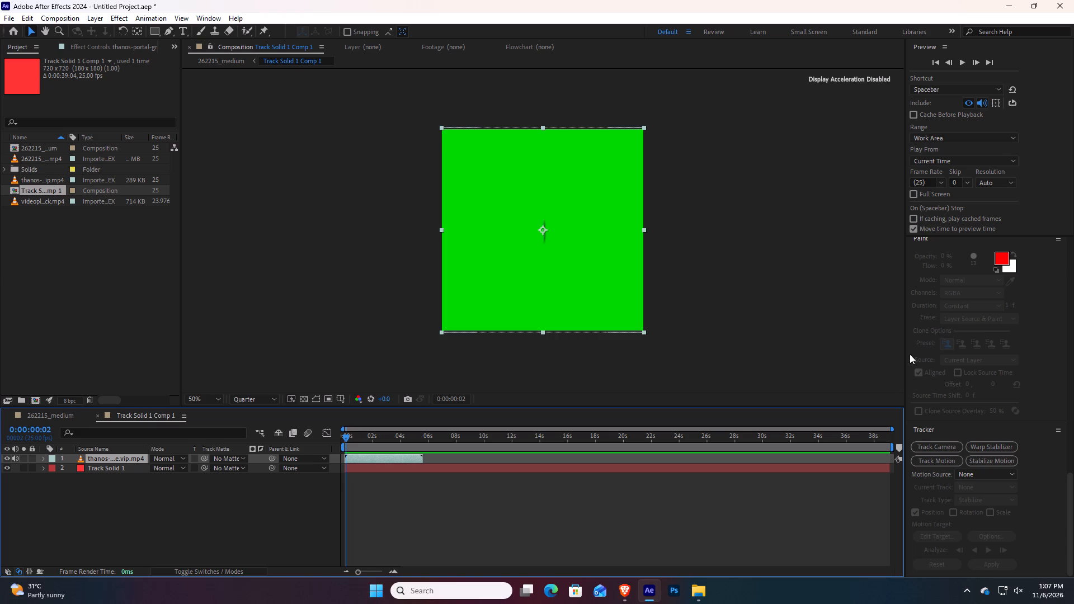
# Search the effects for "key" and apply the Keylight + Key Cleaner + Advanced Spill Suppressor preset to the portal clip.
pyautogui.scroll(3, 1006, 133)
pyautogui.scroll(-2, 1010, 360)
pyautogui.scroll(5, 1010, 360)
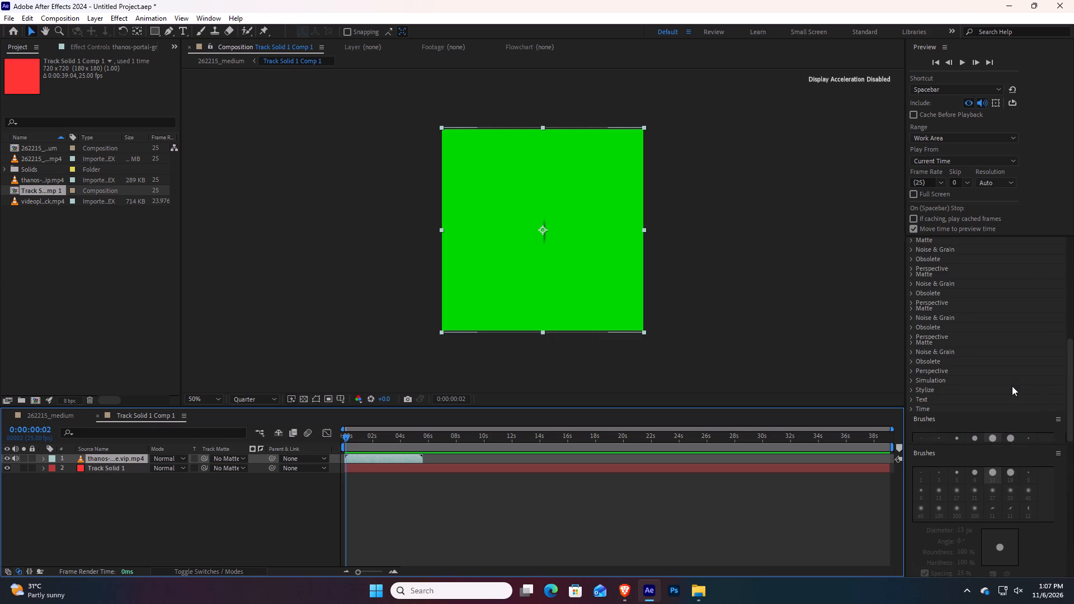
pyautogui.scroll(3, 1012, 386)
pyautogui.click(973, 308)
pyautogui.write('key')
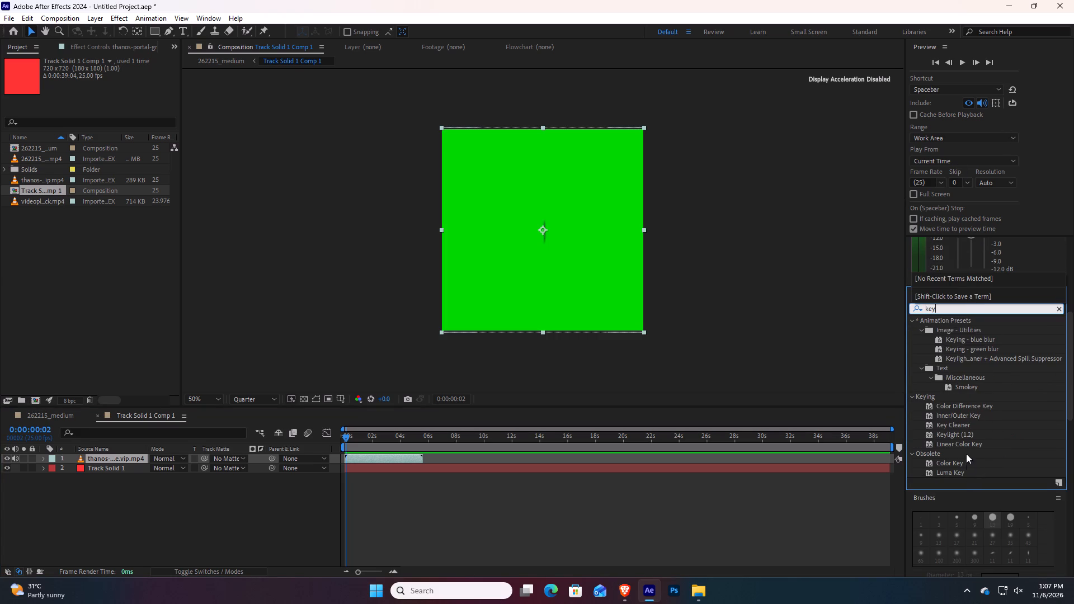
pyautogui.moveTo(982, 362); pyautogui.dragTo(545, 215)
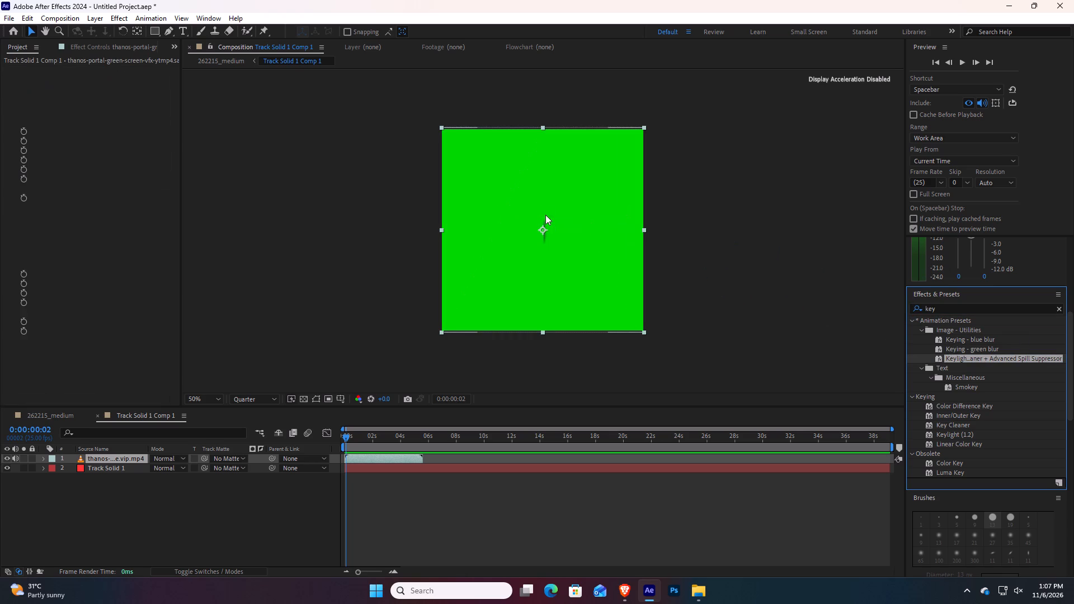
# Sample the clip's green background as Keylight's Screen Colour and scrub to 0:00:03:03 to check the key.
pyautogui.click(119, 141)
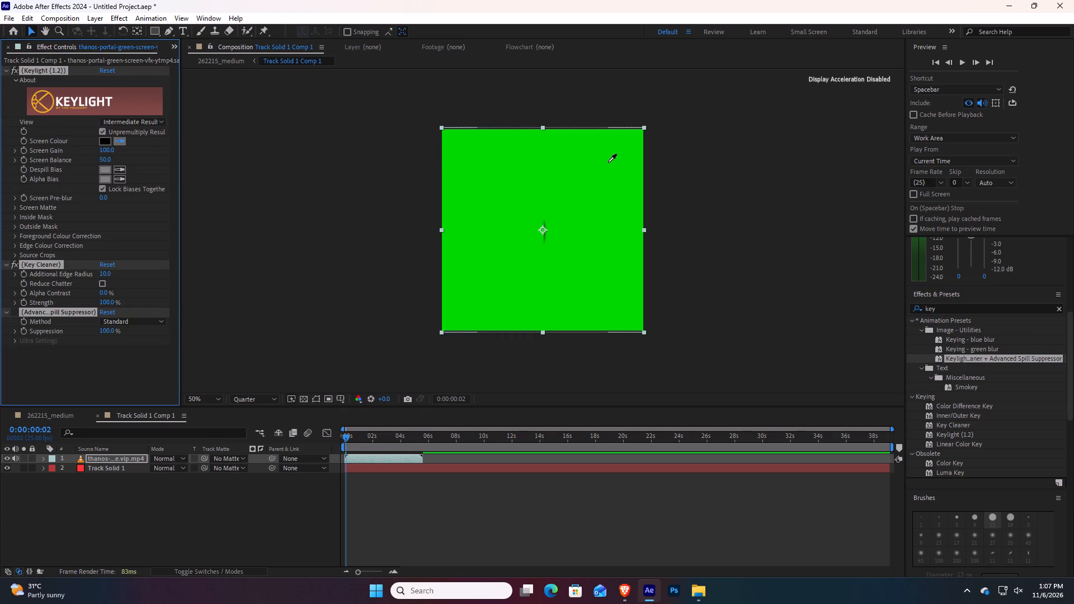
pyautogui.click(608, 162)
pyautogui.moveTo(349, 436); pyautogui.dragTo(352, 436)
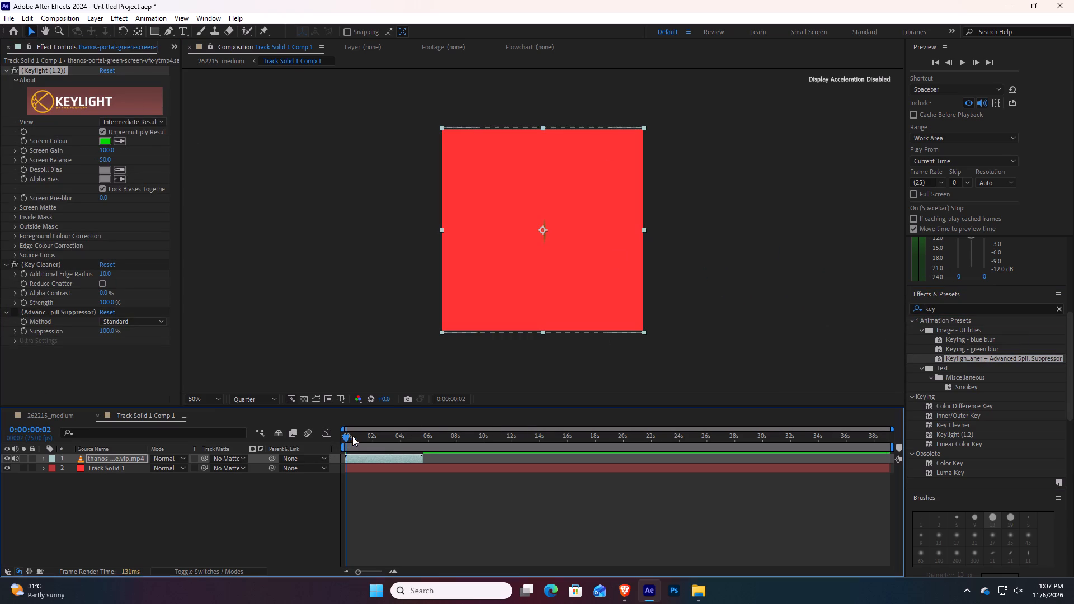
pyautogui.moveTo(352, 436); pyautogui.dragTo(392, 443)
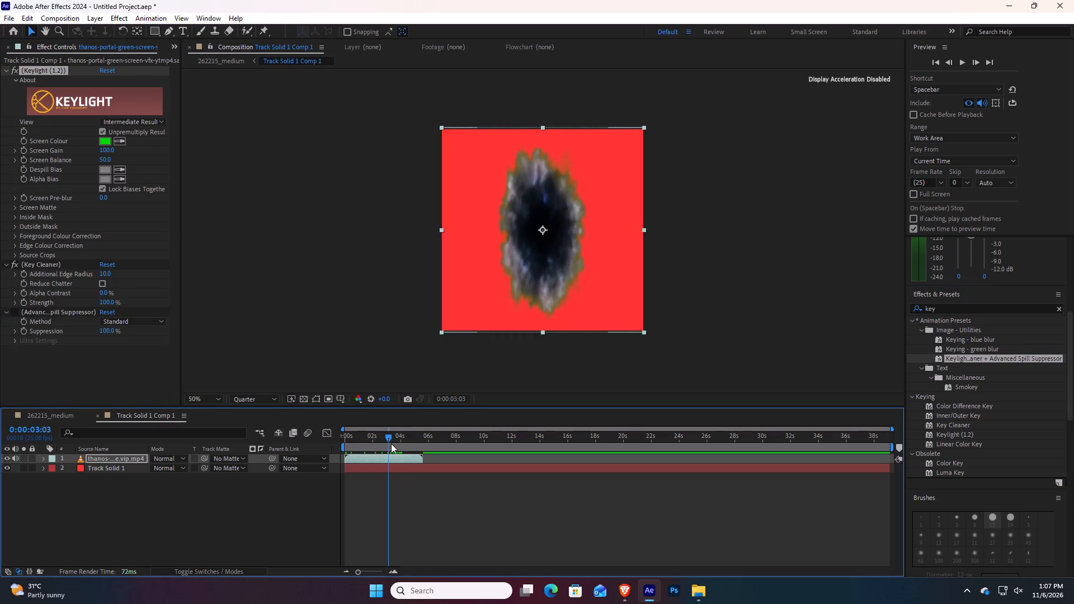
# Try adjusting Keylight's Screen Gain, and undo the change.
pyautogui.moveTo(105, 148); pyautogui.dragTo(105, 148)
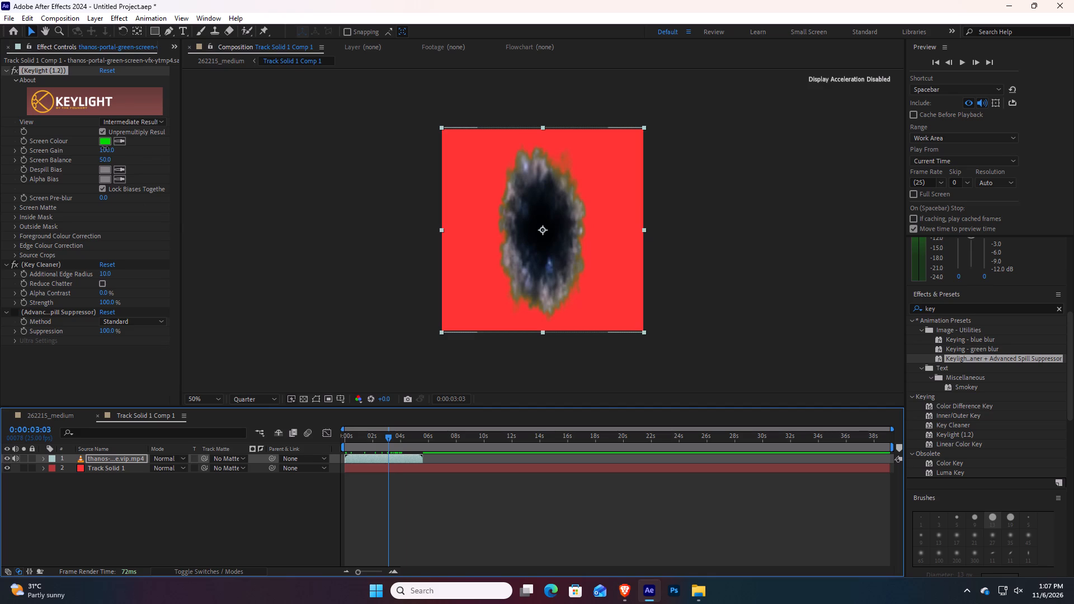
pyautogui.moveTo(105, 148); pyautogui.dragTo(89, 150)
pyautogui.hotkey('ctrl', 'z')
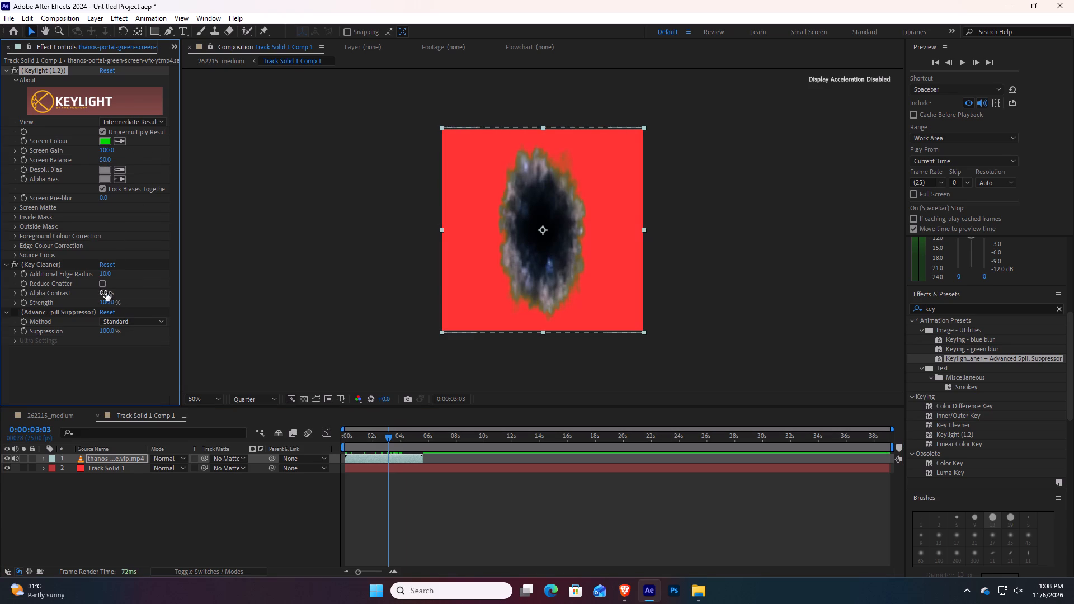
# Set Key Cleaner's Alpha Contrast to 100% and Strength to 0%, and the Advanced Spill Suppressor's Suppression to 0%.
pyautogui.moveTo(106, 295); pyautogui.dragTo(196, 303)
pyautogui.moveTo(109, 301); pyautogui.dragTo(81, 303)
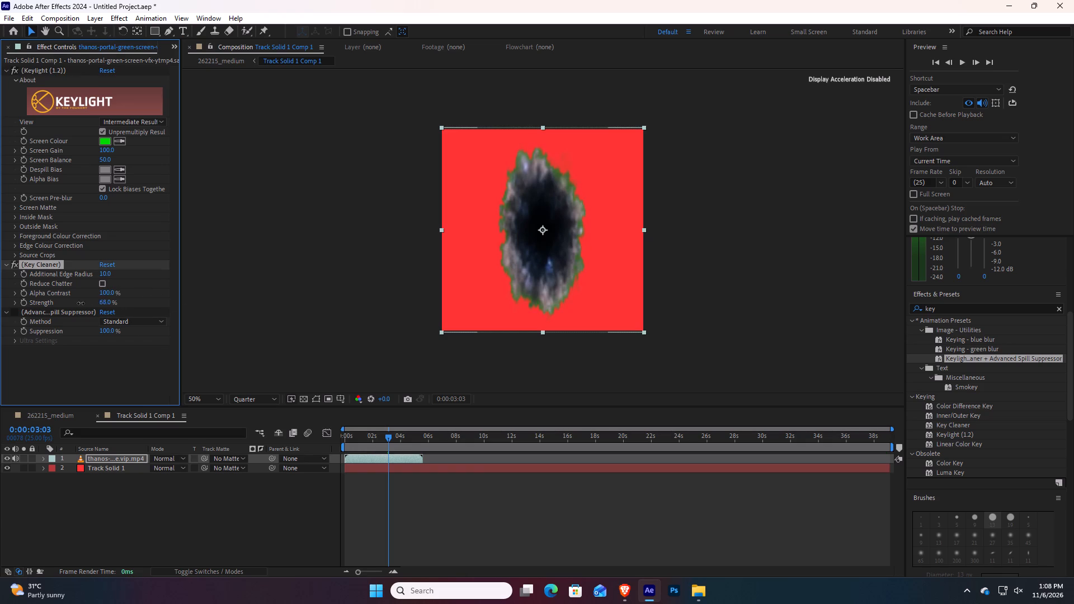
pyautogui.moveTo(81, 303); pyautogui.dragTo(0, 322)
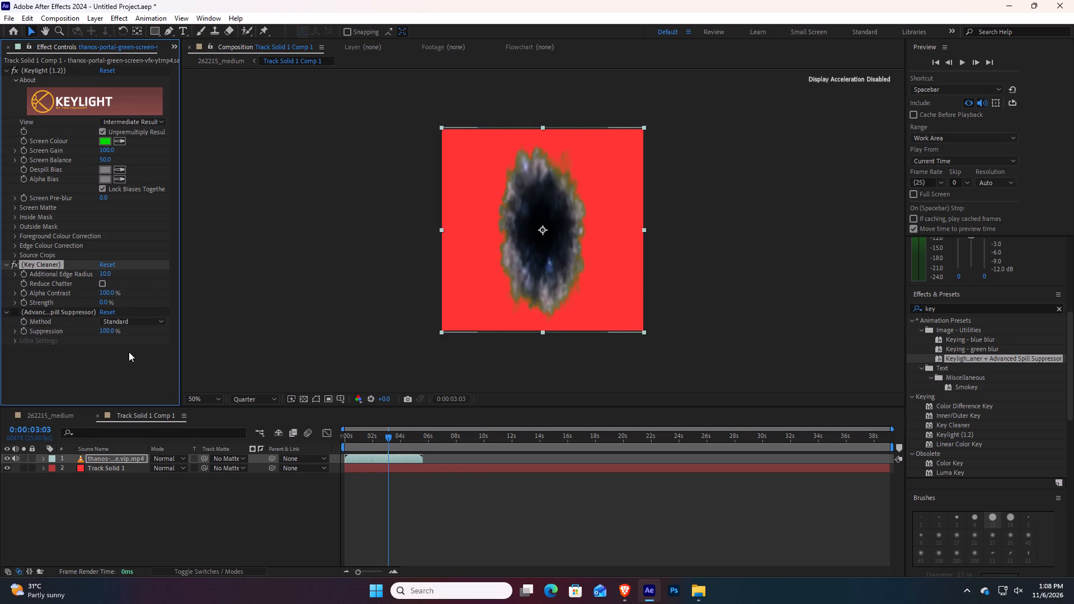
pyautogui.moveTo(106, 329); pyautogui.dragTo(134, 331)
pyautogui.moveTo(107, 330); pyautogui.dragTo(16, 332)
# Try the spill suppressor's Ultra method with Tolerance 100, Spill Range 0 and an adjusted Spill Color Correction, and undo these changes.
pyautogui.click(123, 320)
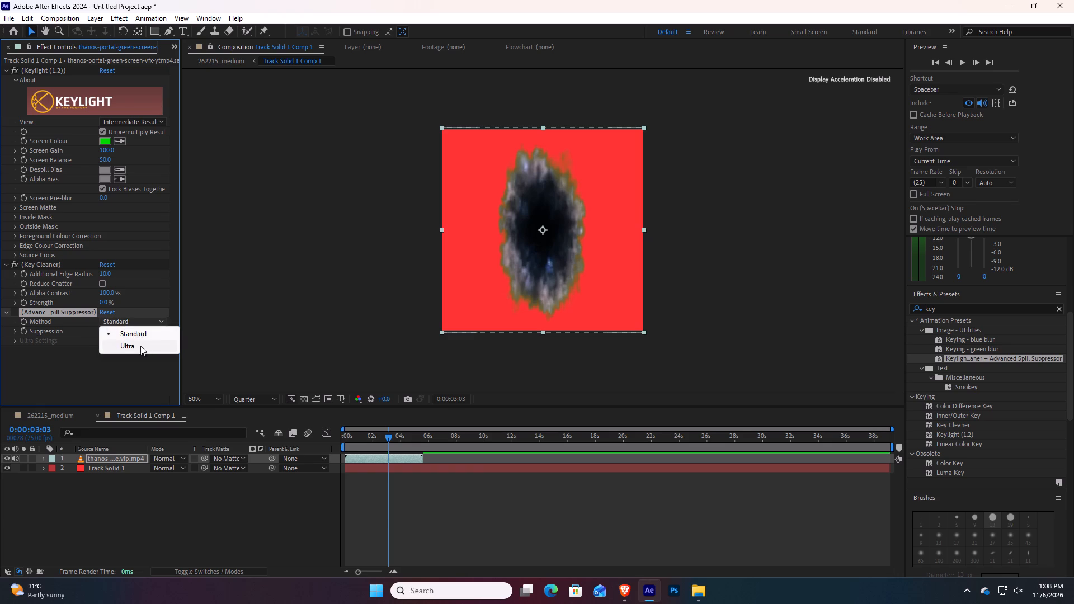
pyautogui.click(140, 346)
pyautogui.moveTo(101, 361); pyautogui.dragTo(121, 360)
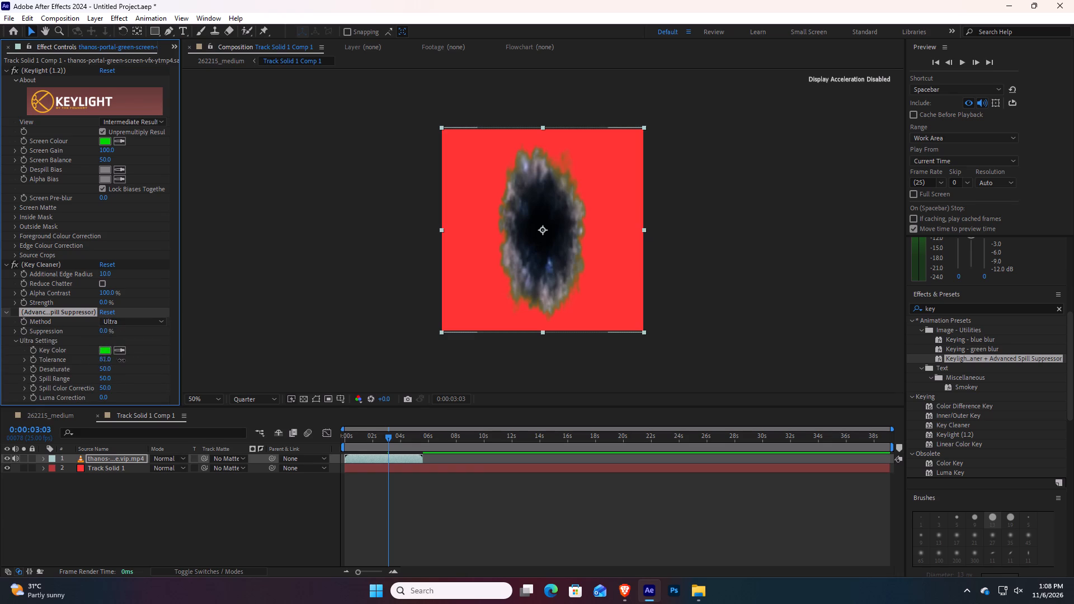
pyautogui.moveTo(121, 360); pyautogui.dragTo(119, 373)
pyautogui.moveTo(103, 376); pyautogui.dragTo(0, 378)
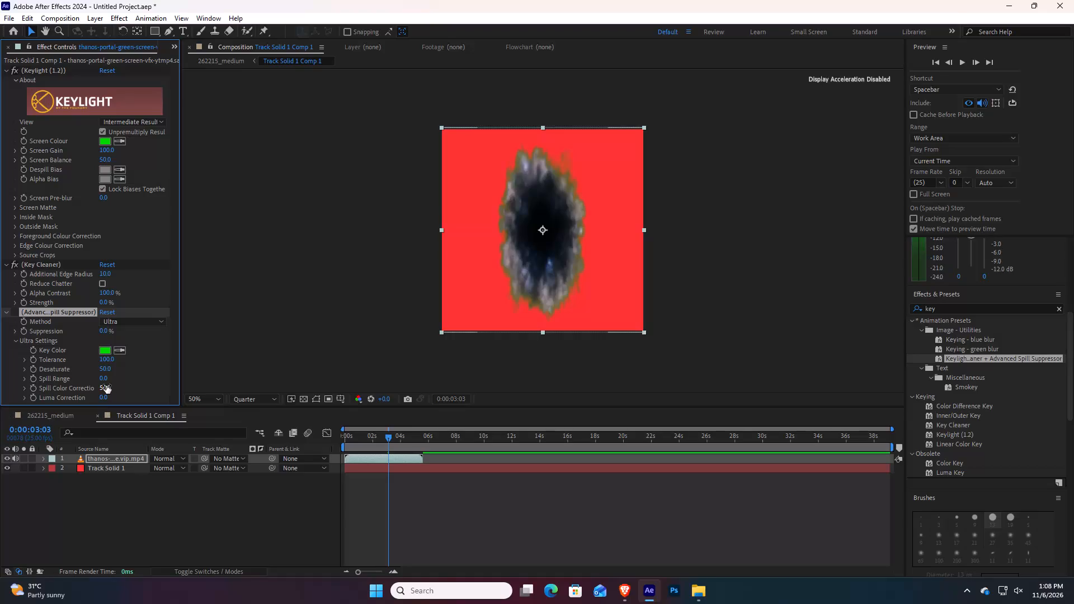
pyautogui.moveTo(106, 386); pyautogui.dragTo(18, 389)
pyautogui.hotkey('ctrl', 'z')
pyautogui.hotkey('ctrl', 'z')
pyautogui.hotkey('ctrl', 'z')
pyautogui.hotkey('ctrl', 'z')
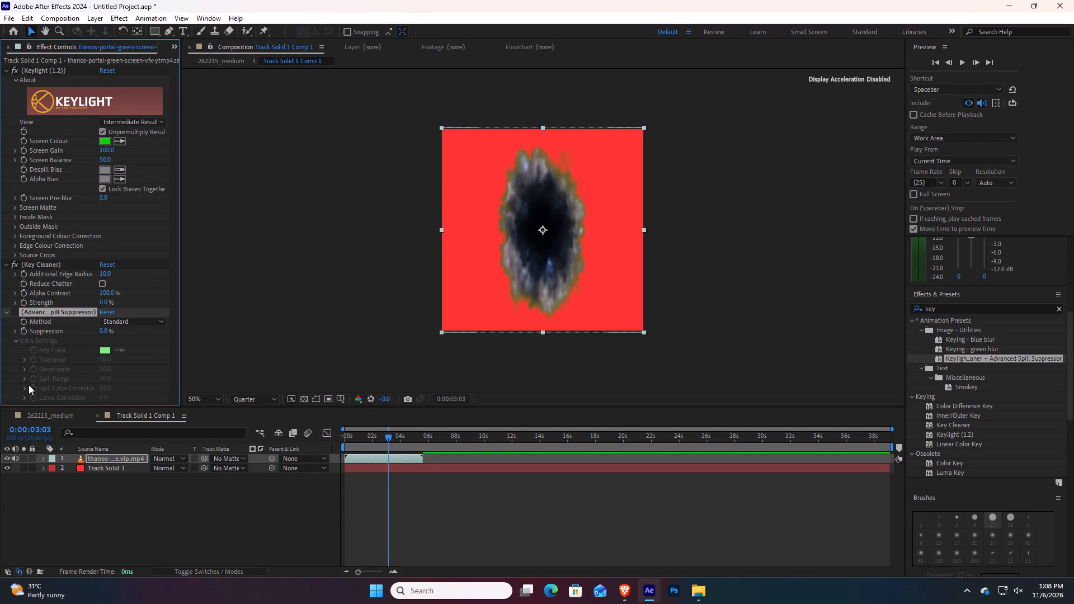
# Set Keylight's Screen Balance to 99.
pyautogui.moveTo(101, 159); pyautogui.dragTo(134, 168)
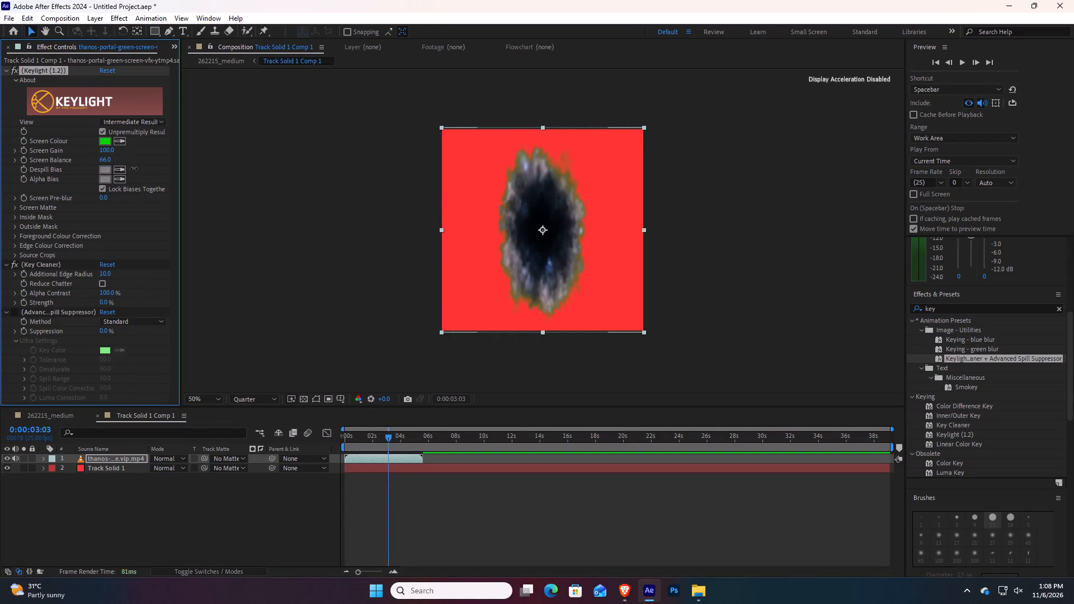
pyautogui.moveTo(134, 168); pyautogui.dragTo(253, 185)
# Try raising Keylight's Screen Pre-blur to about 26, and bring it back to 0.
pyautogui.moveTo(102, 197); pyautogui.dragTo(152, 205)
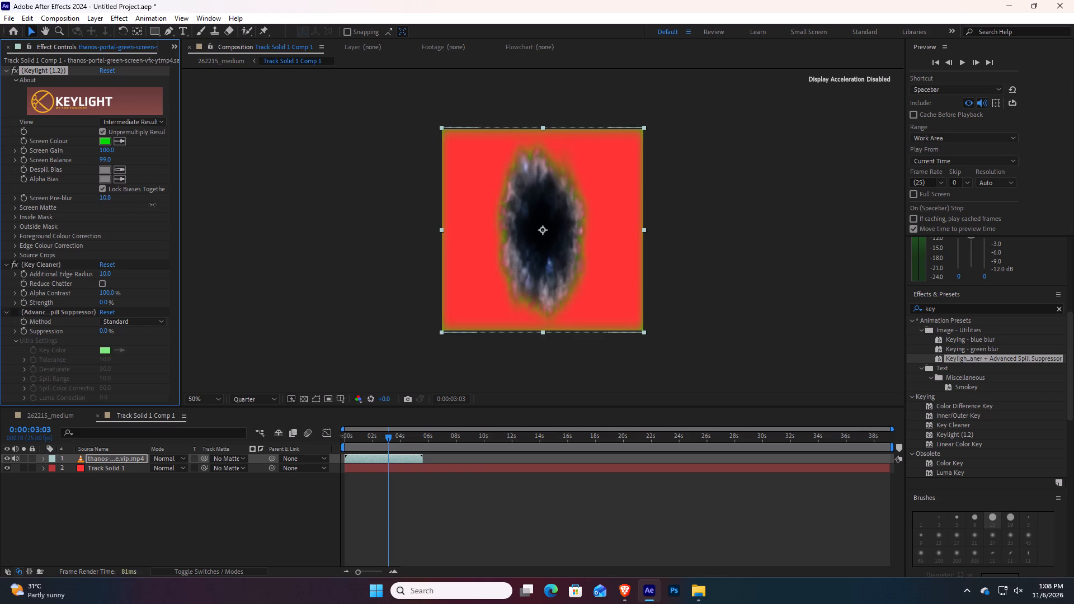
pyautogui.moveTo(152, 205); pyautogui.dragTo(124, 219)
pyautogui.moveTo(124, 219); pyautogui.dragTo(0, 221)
# In Keylight's Screen Matte settings, set Clip Black to 19 and Clip White to 99.
pyautogui.click(12, 206)
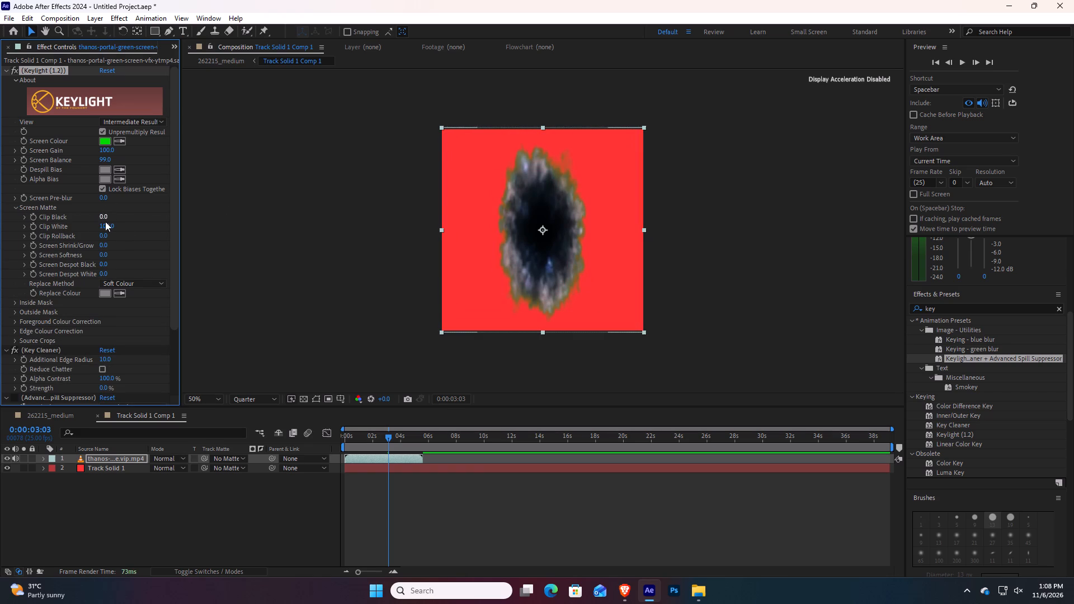
pyautogui.moveTo(103, 219); pyautogui.dragTo(154, 219)
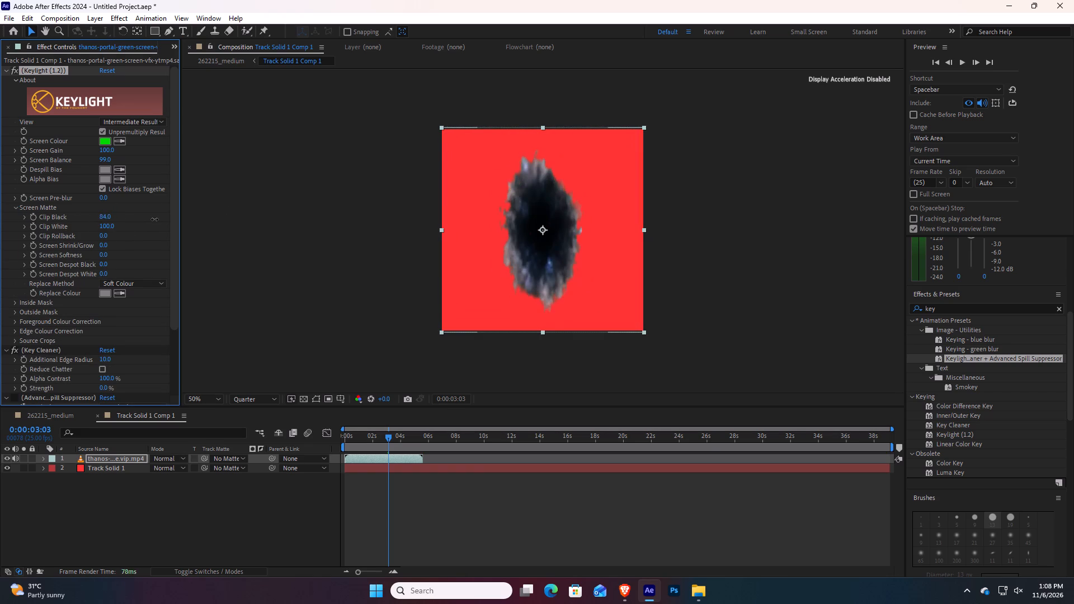
pyautogui.moveTo(154, 219); pyautogui.dragTo(133, 226)
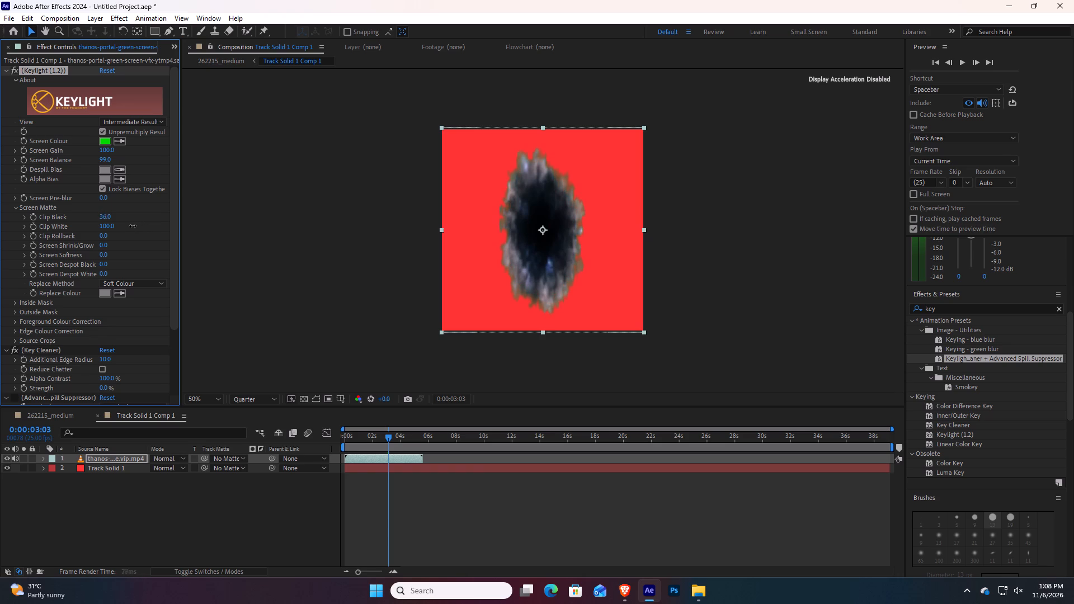
pyautogui.moveTo(133, 226); pyautogui.dragTo(127, 228)
pyautogui.moveTo(110, 227); pyautogui.dragTo(93, 227)
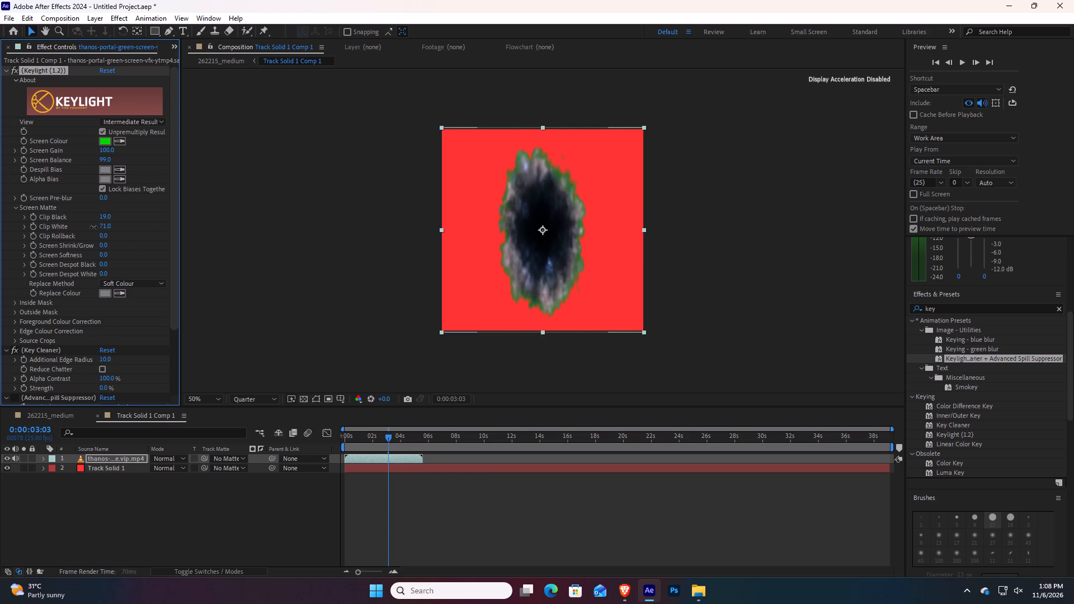
pyautogui.moveTo(93, 227); pyautogui.dragTo(126, 227)
# Return the current time to 0:00:00:00 and shift the portal clip's layer so it starts at about 7 seconds.
pyautogui.moveTo(389, 435); pyautogui.dragTo(358, 432)
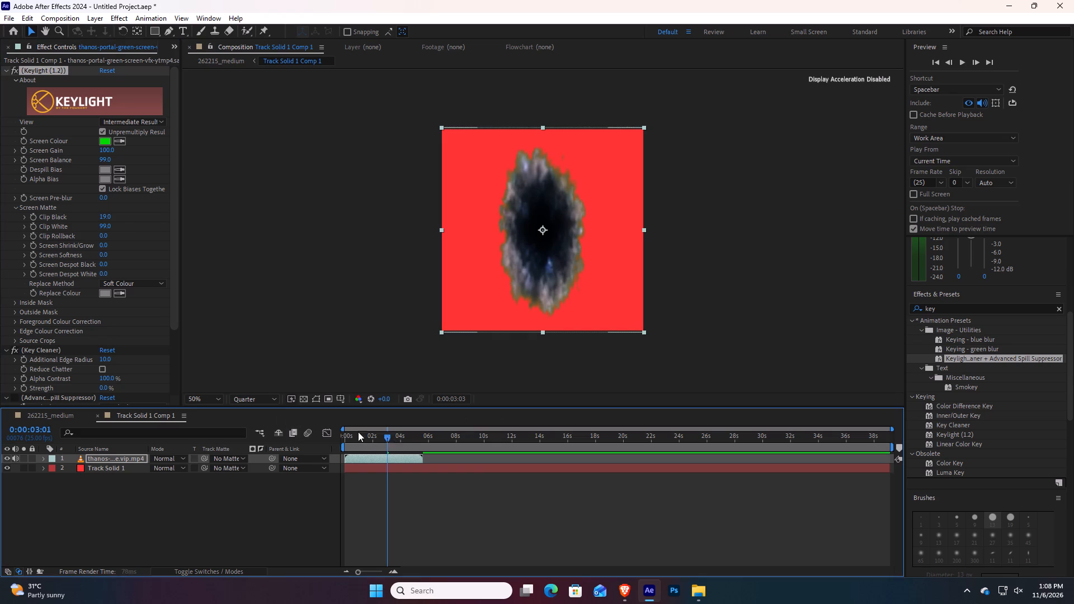
pyautogui.moveTo(358, 432); pyautogui.dragTo(338, 438)
pyautogui.moveTo(400, 459); pyautogui.dragTo(500, 463)
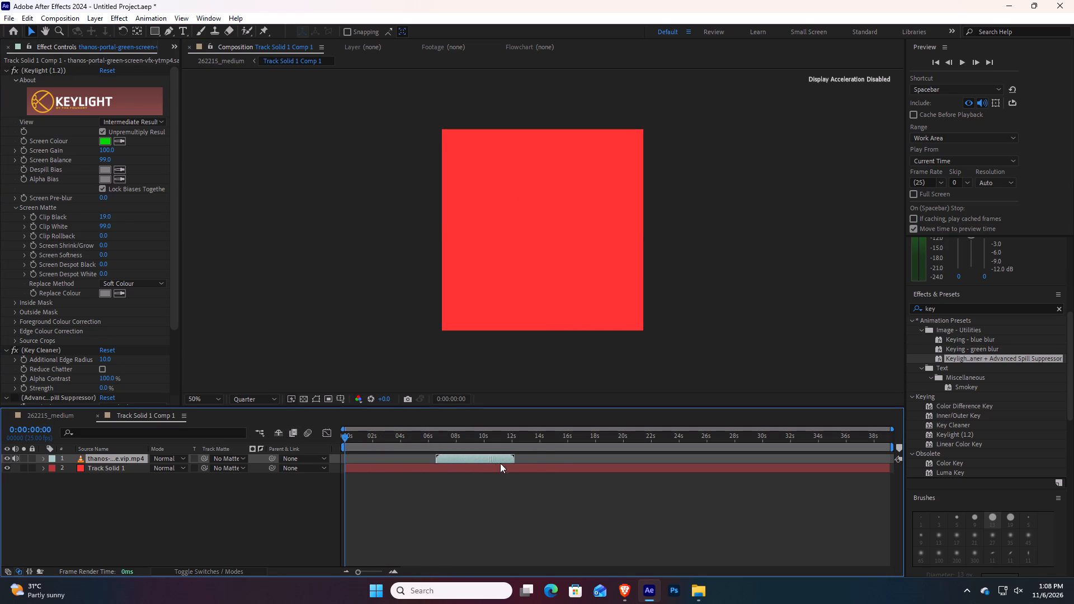
pyautogui.moveTo(500, 463); pyautogui.dragTo(538, 468)
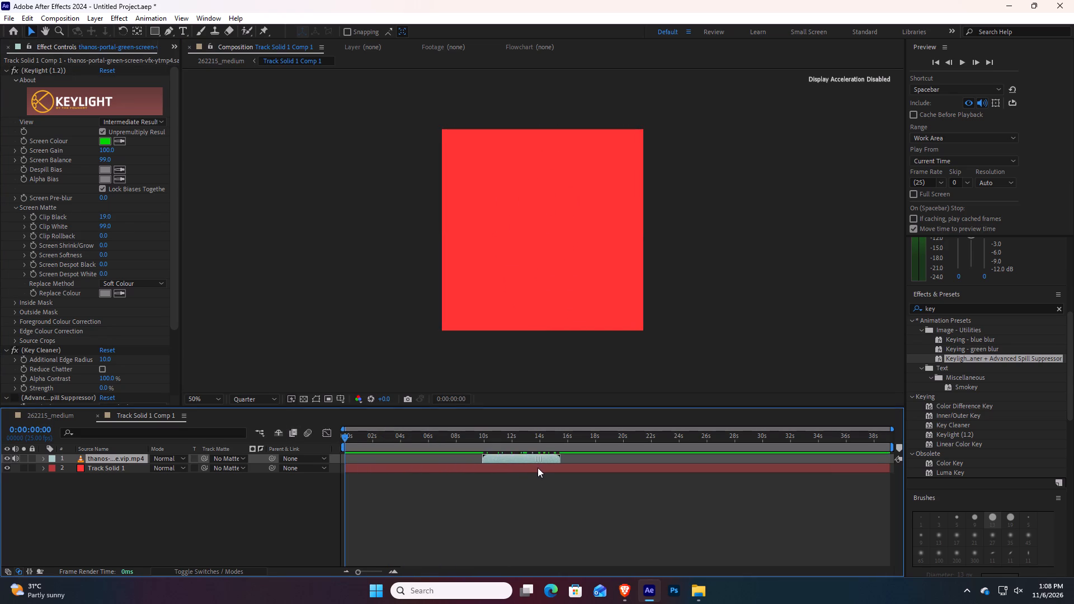
pyautogui.moveTo(538, 468); pyautogui.dragTo(488, 471)
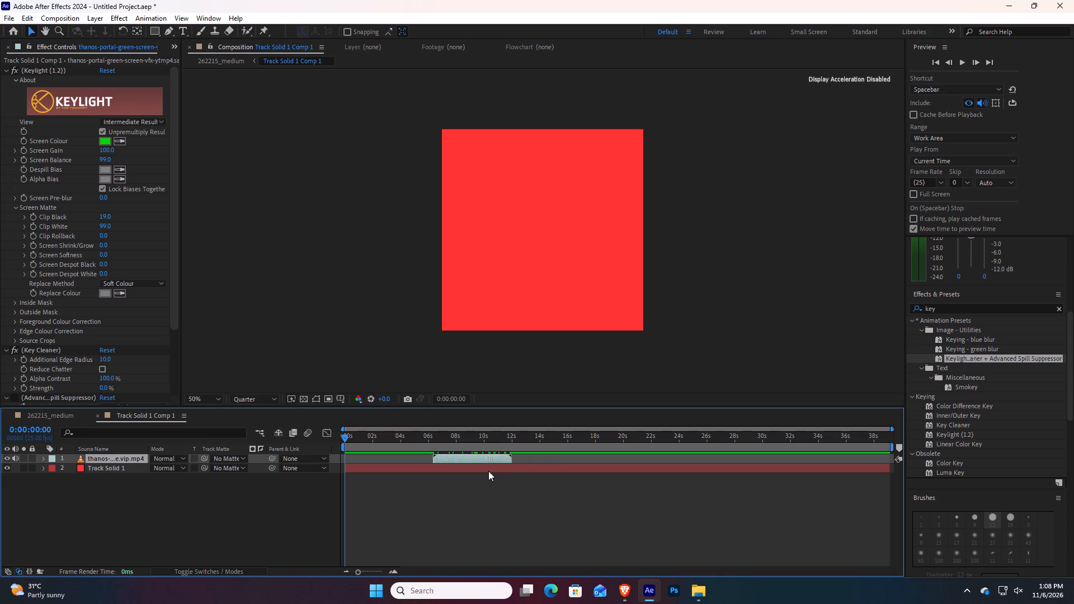
pyautogui.moveTo(488, 471); pyautogui.dragTo(501, 470)
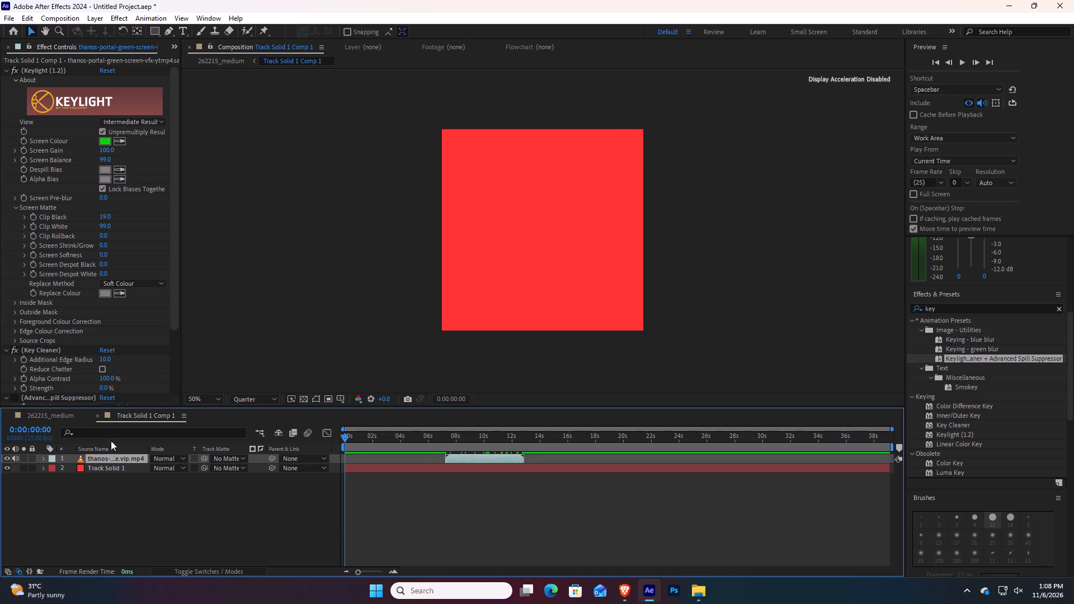
# Switch to the 262215_medium composition and preview it from the start to check the portal's timing.
pyautogui.click(42, 412)
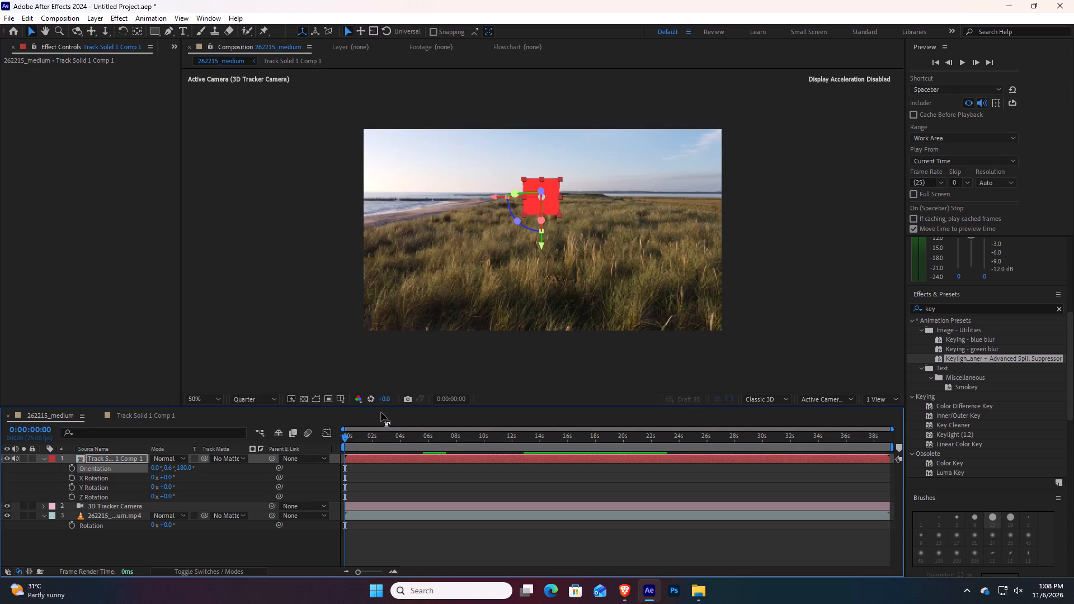
pyautogui.press('space')
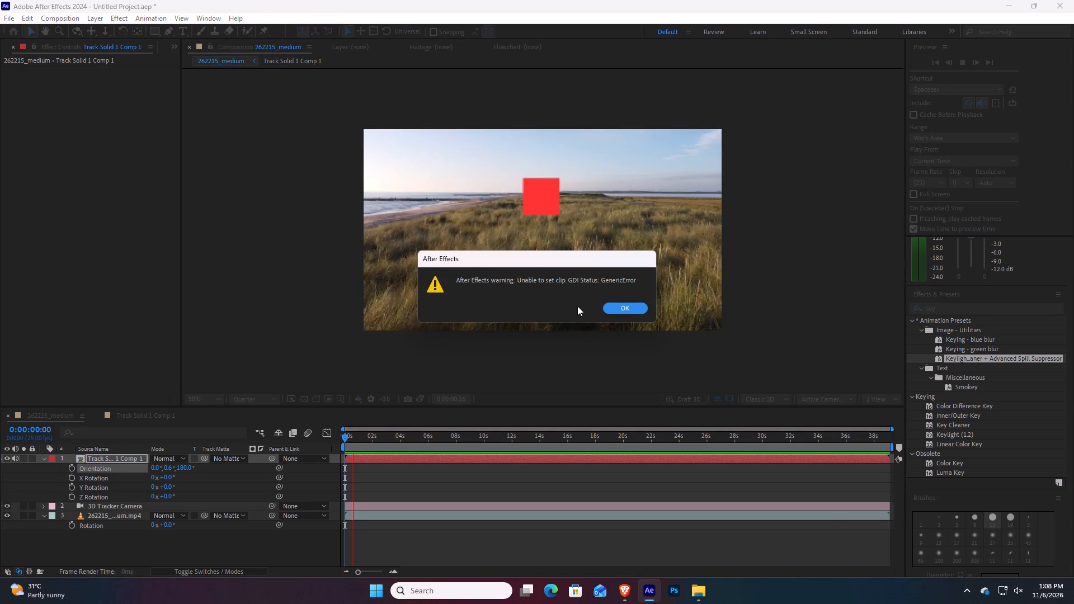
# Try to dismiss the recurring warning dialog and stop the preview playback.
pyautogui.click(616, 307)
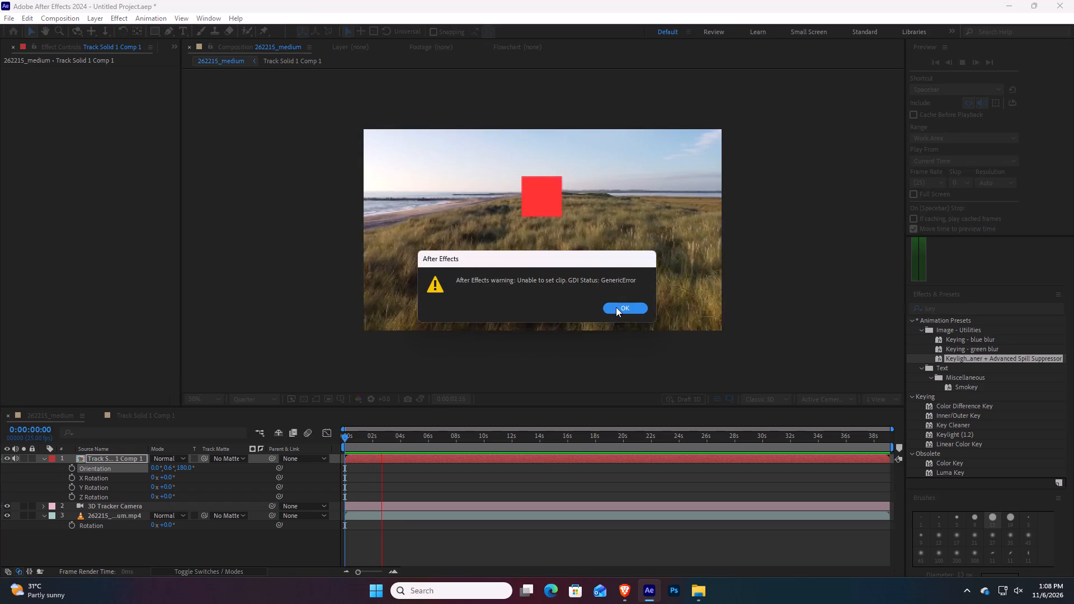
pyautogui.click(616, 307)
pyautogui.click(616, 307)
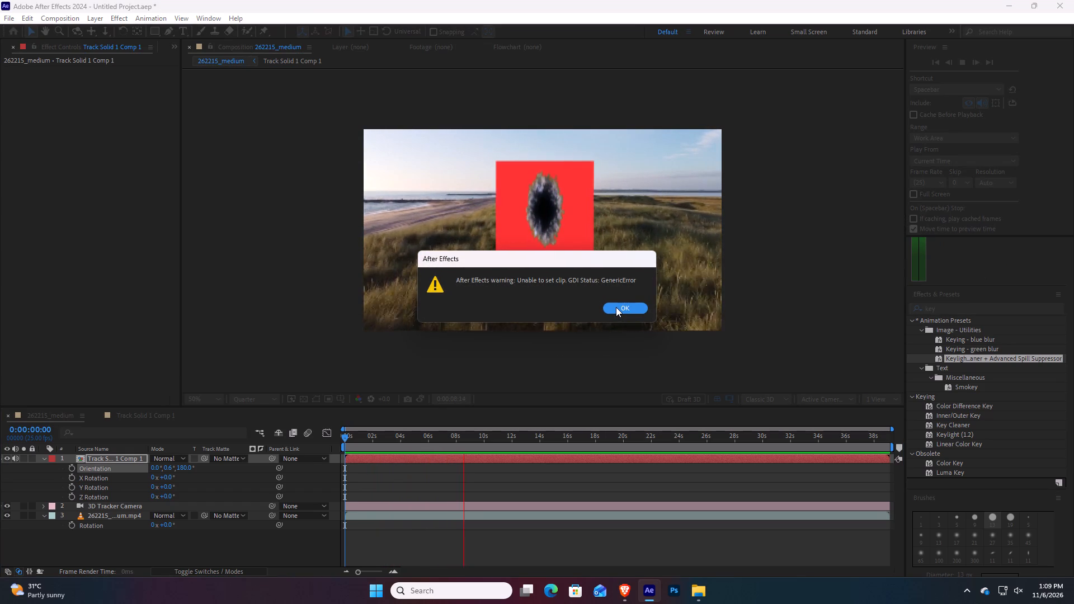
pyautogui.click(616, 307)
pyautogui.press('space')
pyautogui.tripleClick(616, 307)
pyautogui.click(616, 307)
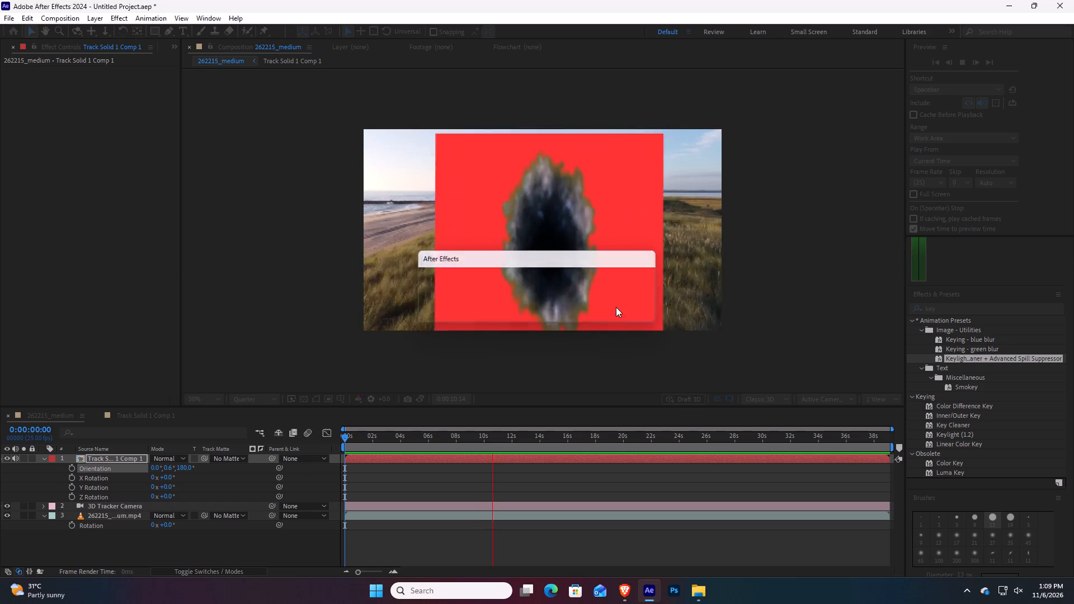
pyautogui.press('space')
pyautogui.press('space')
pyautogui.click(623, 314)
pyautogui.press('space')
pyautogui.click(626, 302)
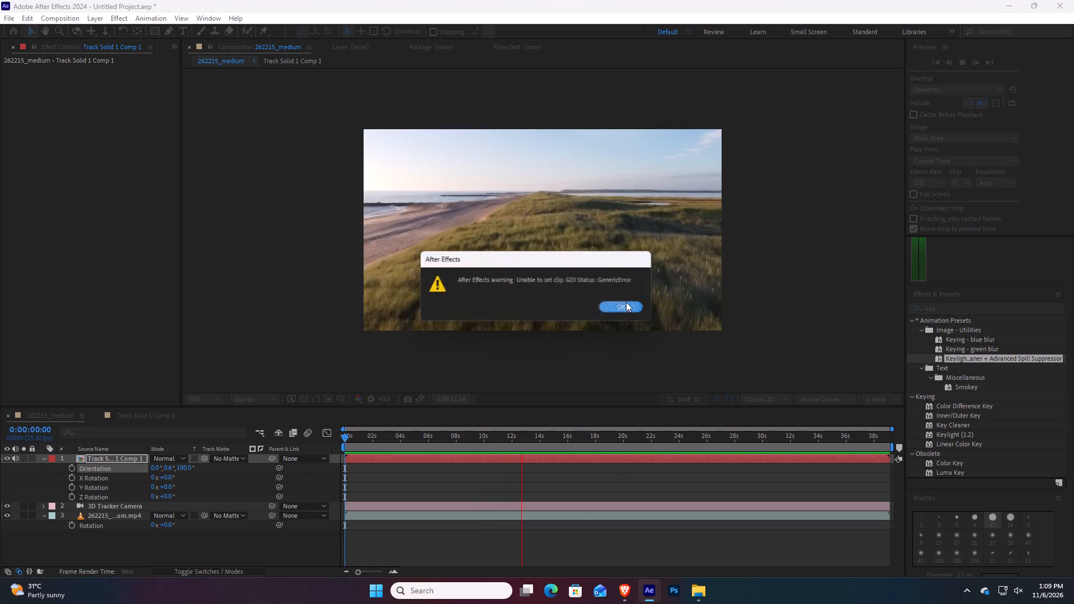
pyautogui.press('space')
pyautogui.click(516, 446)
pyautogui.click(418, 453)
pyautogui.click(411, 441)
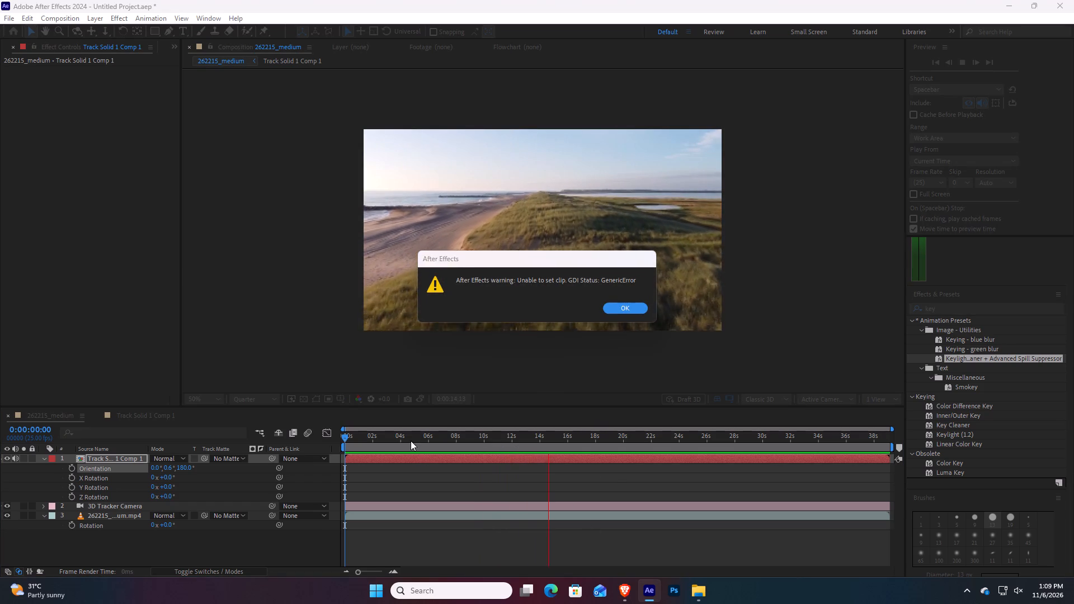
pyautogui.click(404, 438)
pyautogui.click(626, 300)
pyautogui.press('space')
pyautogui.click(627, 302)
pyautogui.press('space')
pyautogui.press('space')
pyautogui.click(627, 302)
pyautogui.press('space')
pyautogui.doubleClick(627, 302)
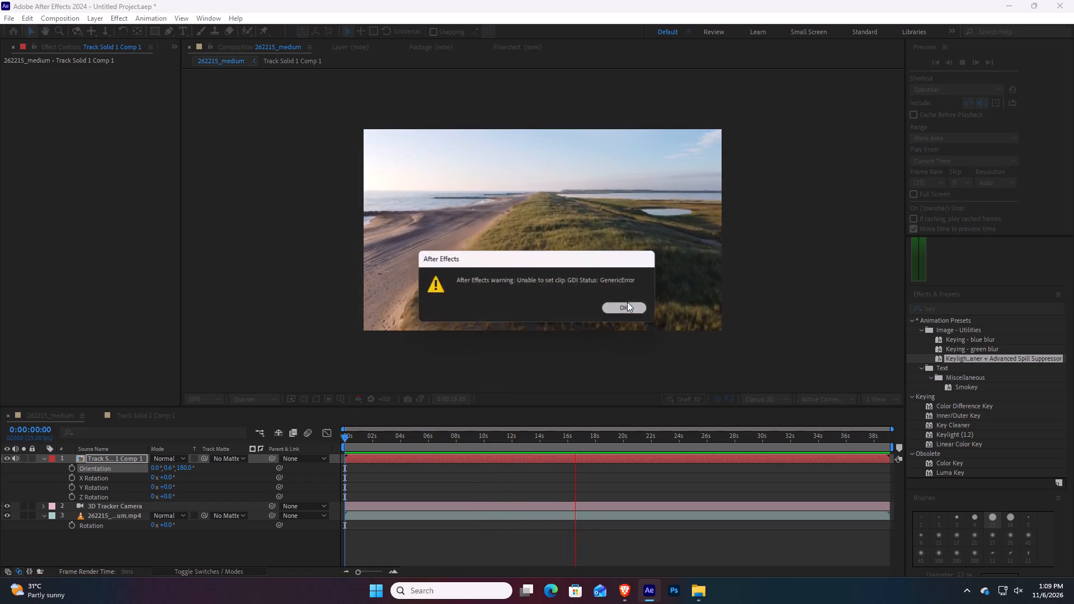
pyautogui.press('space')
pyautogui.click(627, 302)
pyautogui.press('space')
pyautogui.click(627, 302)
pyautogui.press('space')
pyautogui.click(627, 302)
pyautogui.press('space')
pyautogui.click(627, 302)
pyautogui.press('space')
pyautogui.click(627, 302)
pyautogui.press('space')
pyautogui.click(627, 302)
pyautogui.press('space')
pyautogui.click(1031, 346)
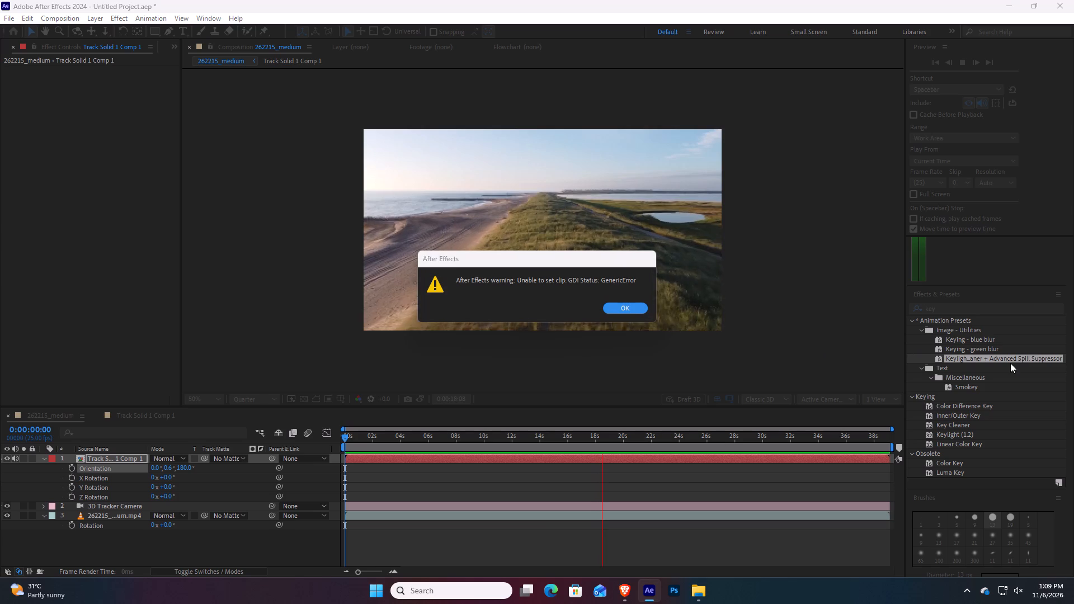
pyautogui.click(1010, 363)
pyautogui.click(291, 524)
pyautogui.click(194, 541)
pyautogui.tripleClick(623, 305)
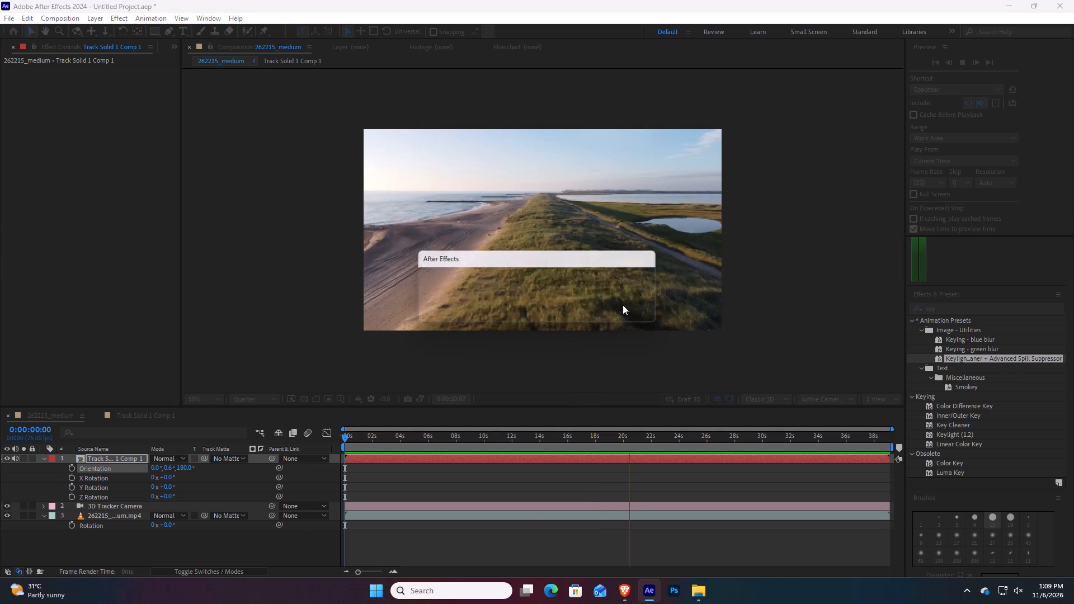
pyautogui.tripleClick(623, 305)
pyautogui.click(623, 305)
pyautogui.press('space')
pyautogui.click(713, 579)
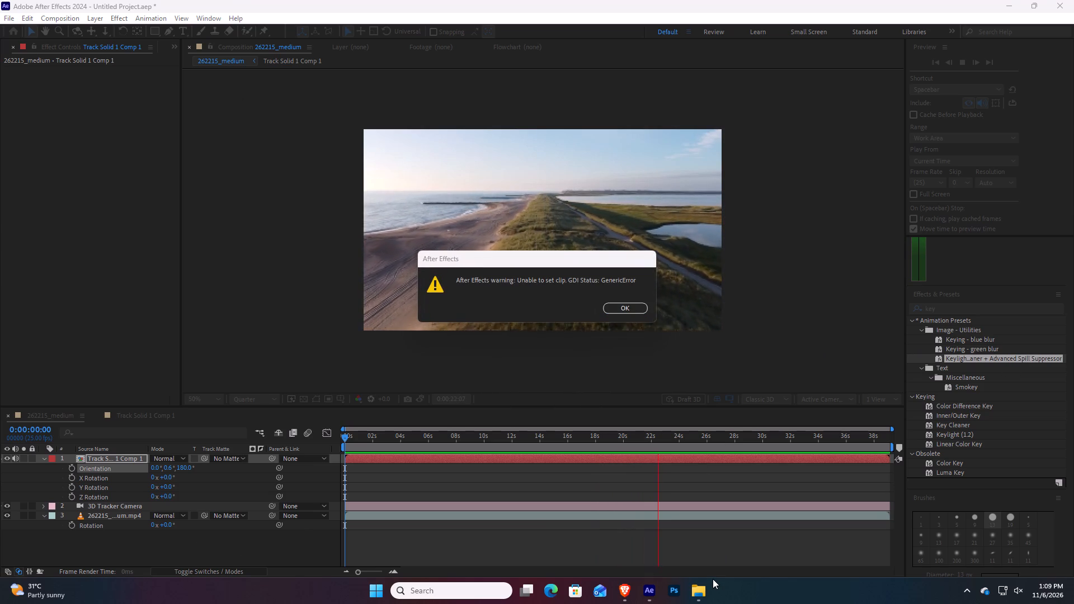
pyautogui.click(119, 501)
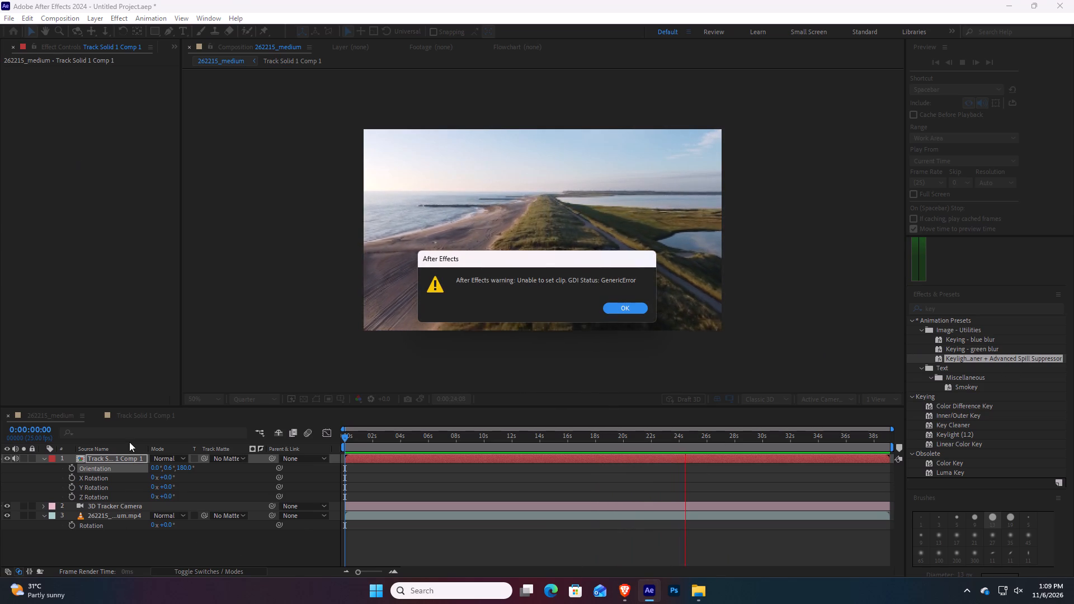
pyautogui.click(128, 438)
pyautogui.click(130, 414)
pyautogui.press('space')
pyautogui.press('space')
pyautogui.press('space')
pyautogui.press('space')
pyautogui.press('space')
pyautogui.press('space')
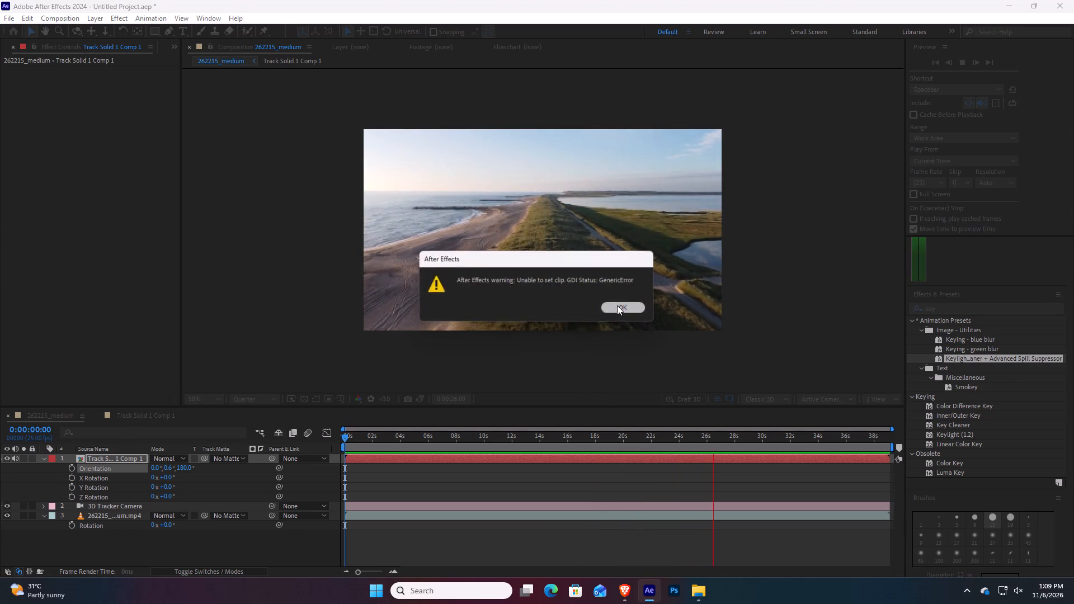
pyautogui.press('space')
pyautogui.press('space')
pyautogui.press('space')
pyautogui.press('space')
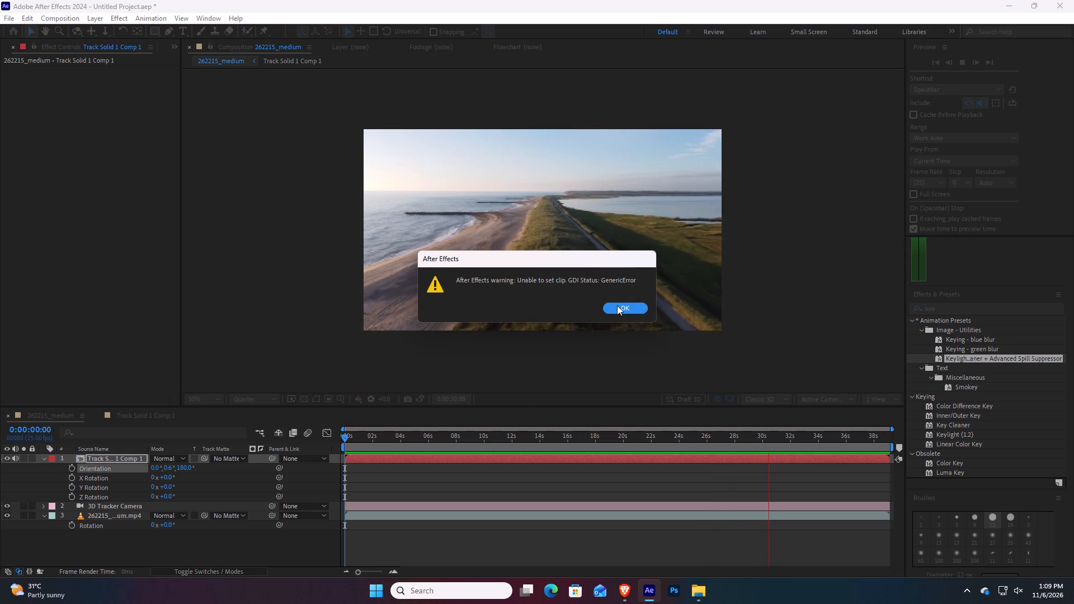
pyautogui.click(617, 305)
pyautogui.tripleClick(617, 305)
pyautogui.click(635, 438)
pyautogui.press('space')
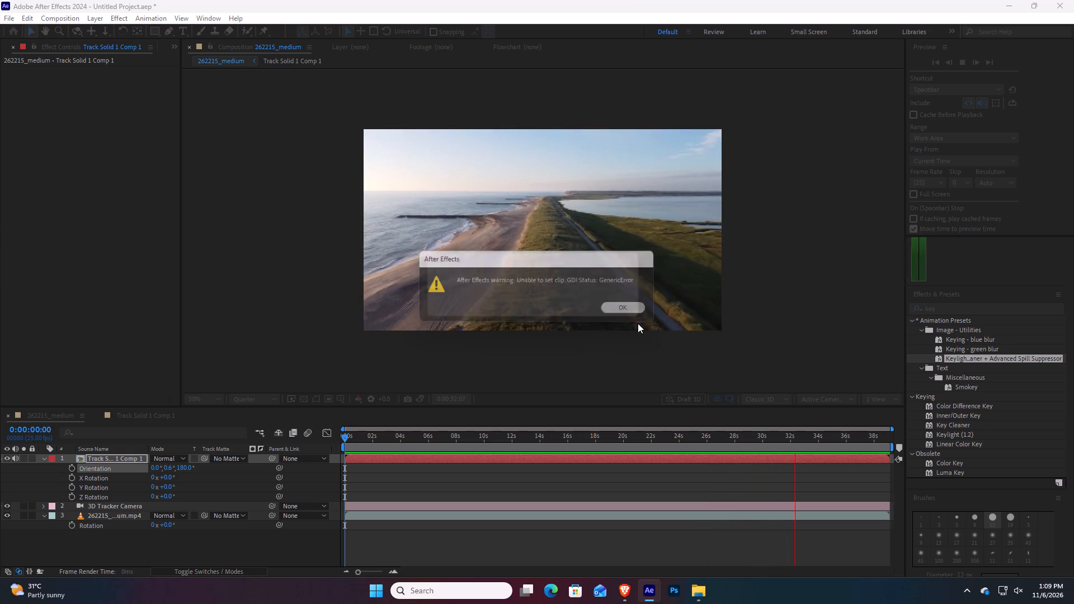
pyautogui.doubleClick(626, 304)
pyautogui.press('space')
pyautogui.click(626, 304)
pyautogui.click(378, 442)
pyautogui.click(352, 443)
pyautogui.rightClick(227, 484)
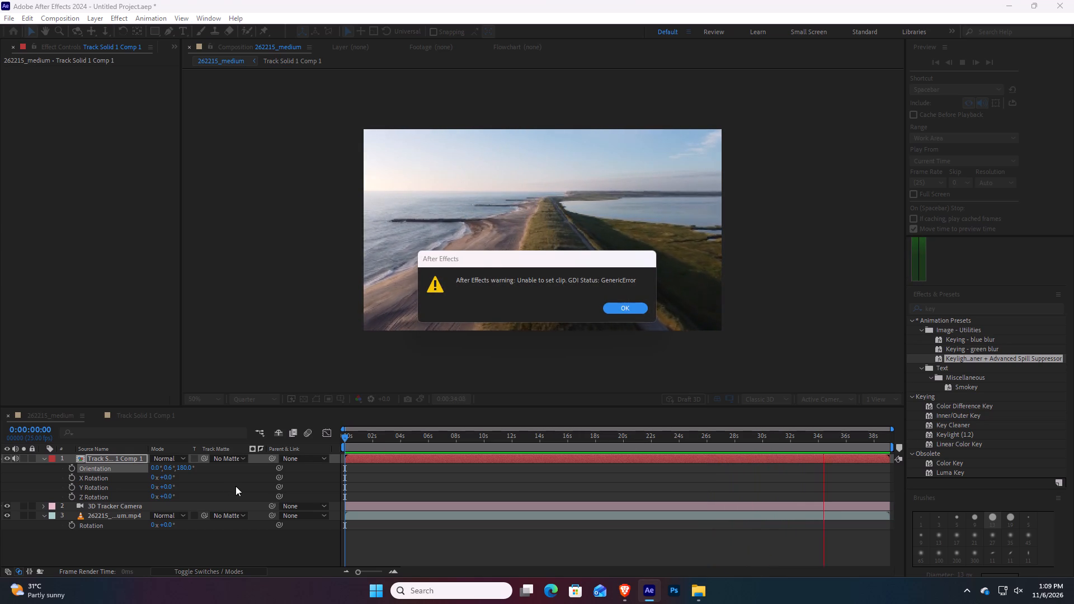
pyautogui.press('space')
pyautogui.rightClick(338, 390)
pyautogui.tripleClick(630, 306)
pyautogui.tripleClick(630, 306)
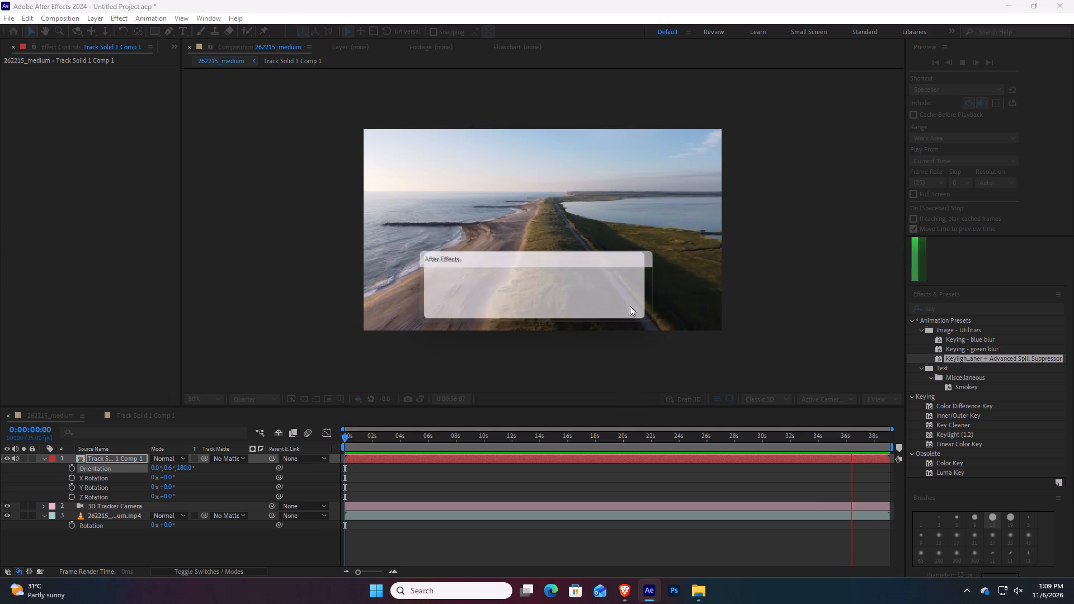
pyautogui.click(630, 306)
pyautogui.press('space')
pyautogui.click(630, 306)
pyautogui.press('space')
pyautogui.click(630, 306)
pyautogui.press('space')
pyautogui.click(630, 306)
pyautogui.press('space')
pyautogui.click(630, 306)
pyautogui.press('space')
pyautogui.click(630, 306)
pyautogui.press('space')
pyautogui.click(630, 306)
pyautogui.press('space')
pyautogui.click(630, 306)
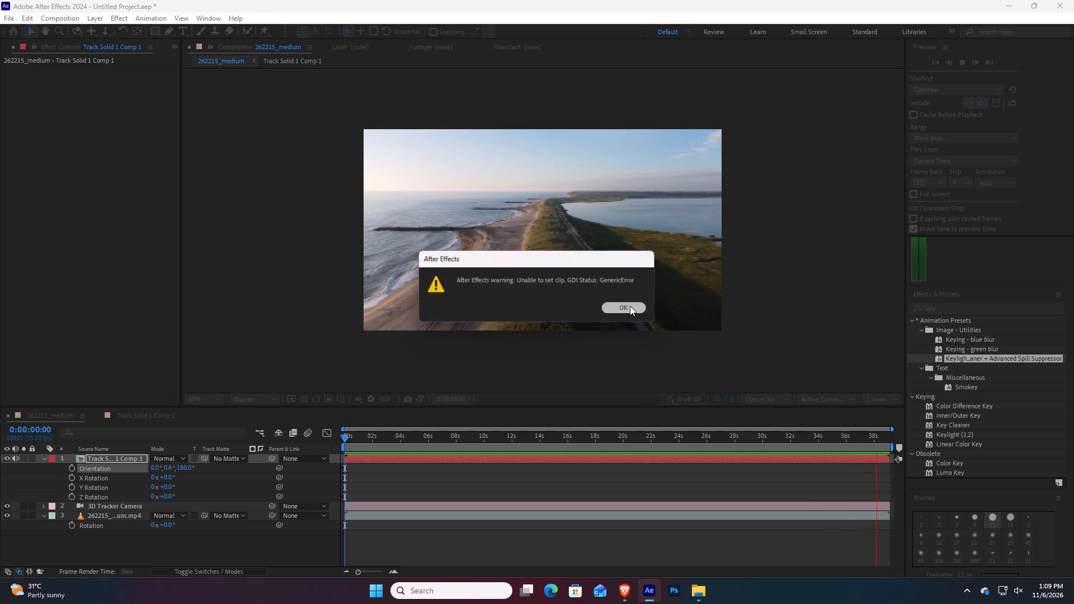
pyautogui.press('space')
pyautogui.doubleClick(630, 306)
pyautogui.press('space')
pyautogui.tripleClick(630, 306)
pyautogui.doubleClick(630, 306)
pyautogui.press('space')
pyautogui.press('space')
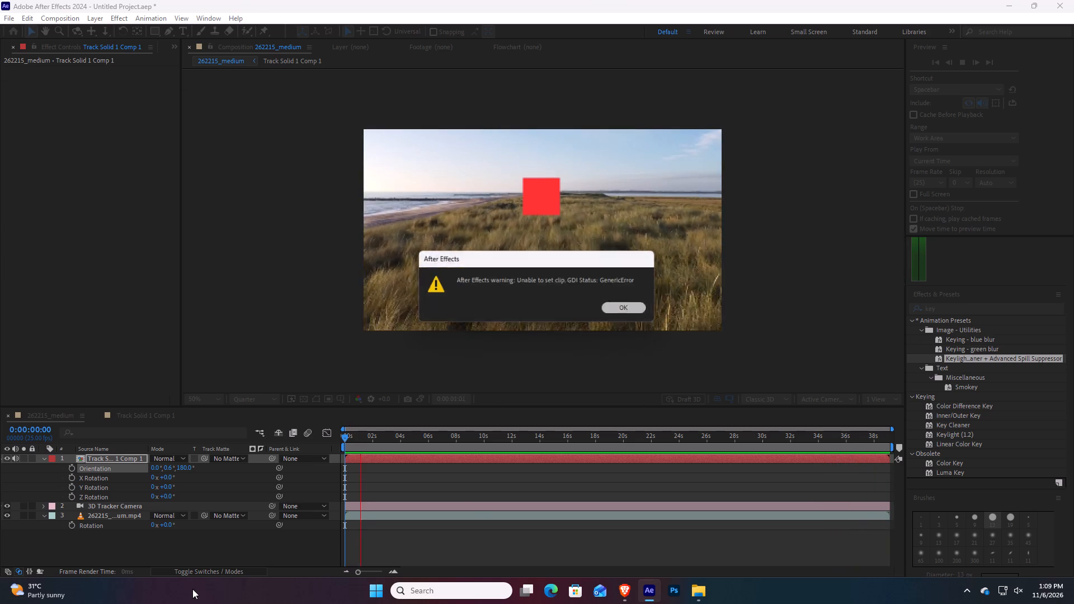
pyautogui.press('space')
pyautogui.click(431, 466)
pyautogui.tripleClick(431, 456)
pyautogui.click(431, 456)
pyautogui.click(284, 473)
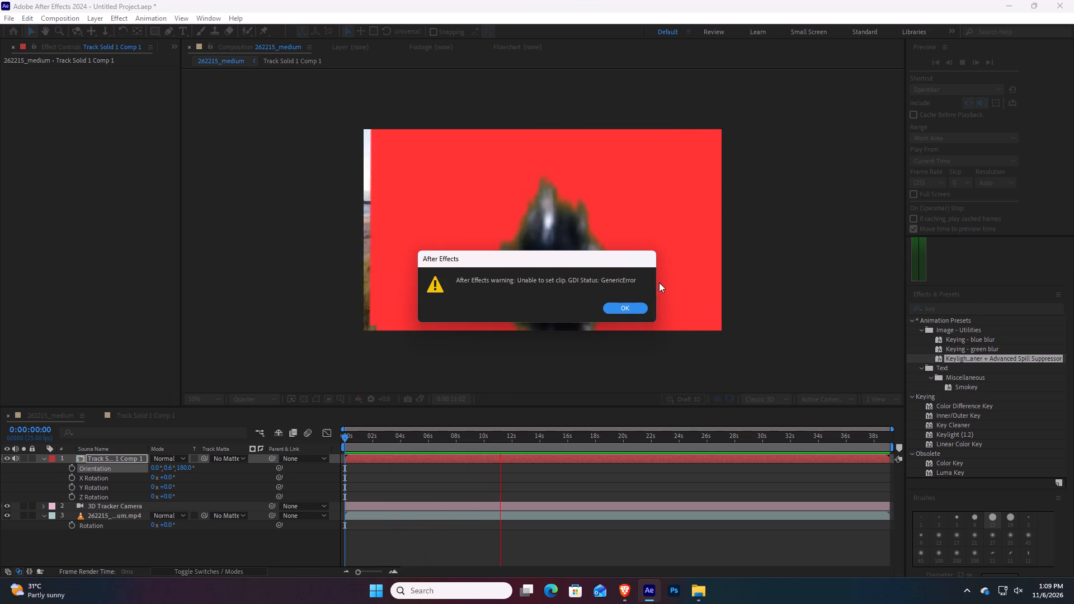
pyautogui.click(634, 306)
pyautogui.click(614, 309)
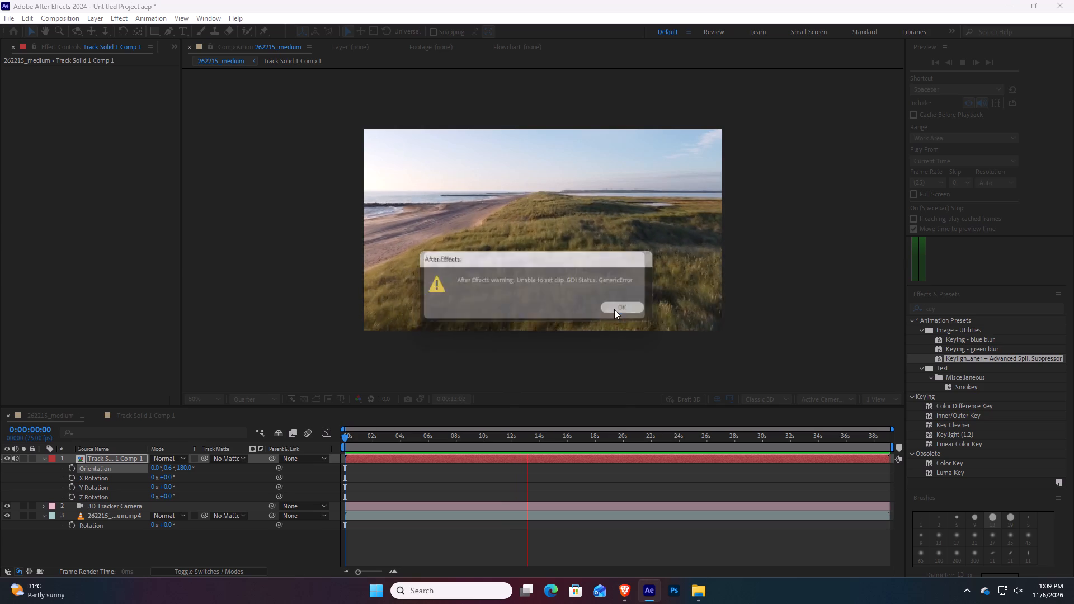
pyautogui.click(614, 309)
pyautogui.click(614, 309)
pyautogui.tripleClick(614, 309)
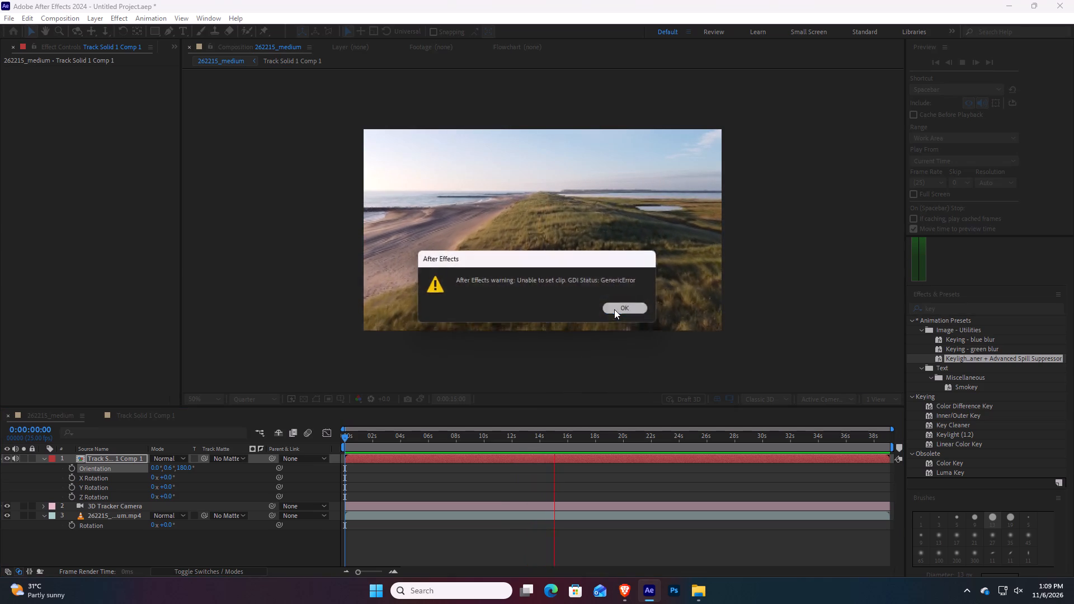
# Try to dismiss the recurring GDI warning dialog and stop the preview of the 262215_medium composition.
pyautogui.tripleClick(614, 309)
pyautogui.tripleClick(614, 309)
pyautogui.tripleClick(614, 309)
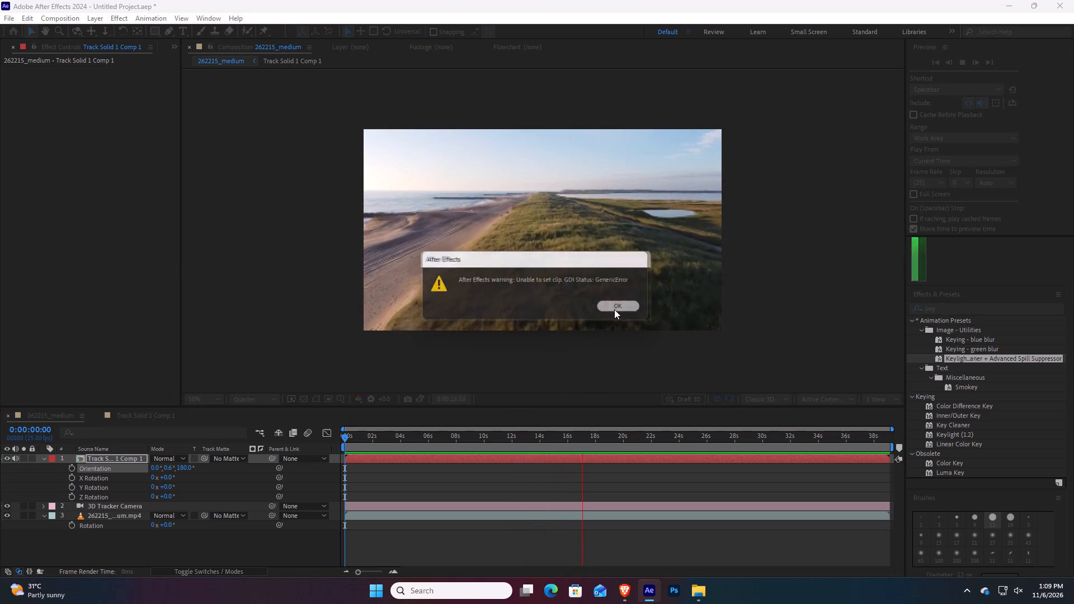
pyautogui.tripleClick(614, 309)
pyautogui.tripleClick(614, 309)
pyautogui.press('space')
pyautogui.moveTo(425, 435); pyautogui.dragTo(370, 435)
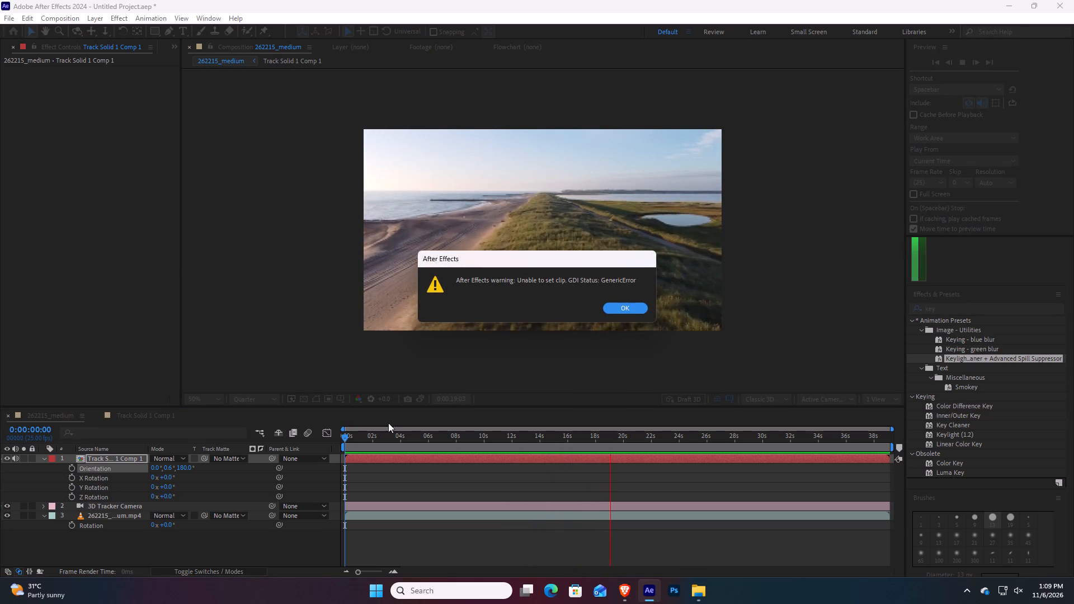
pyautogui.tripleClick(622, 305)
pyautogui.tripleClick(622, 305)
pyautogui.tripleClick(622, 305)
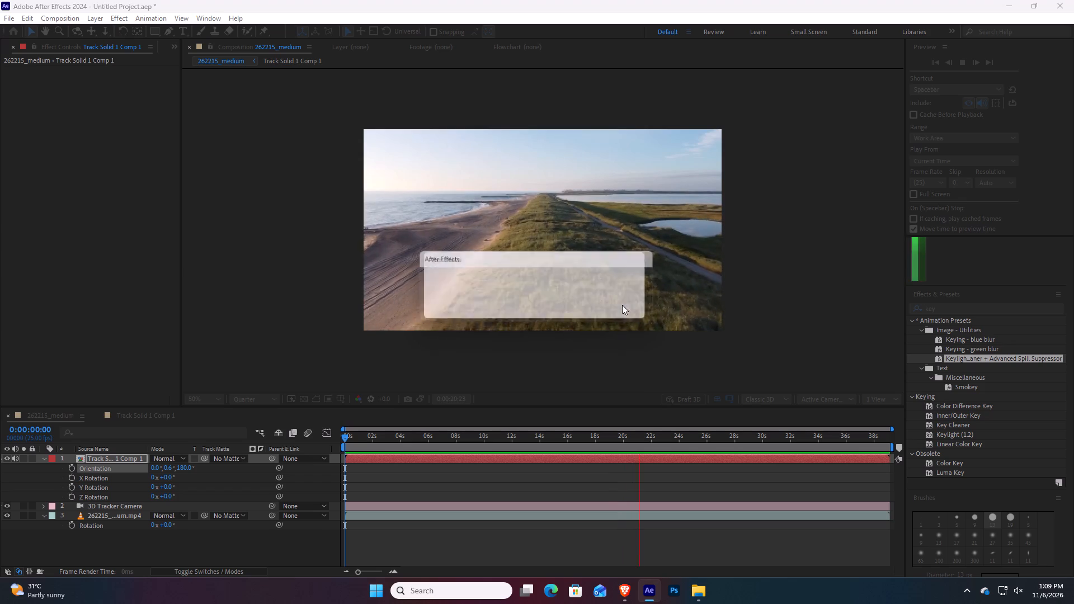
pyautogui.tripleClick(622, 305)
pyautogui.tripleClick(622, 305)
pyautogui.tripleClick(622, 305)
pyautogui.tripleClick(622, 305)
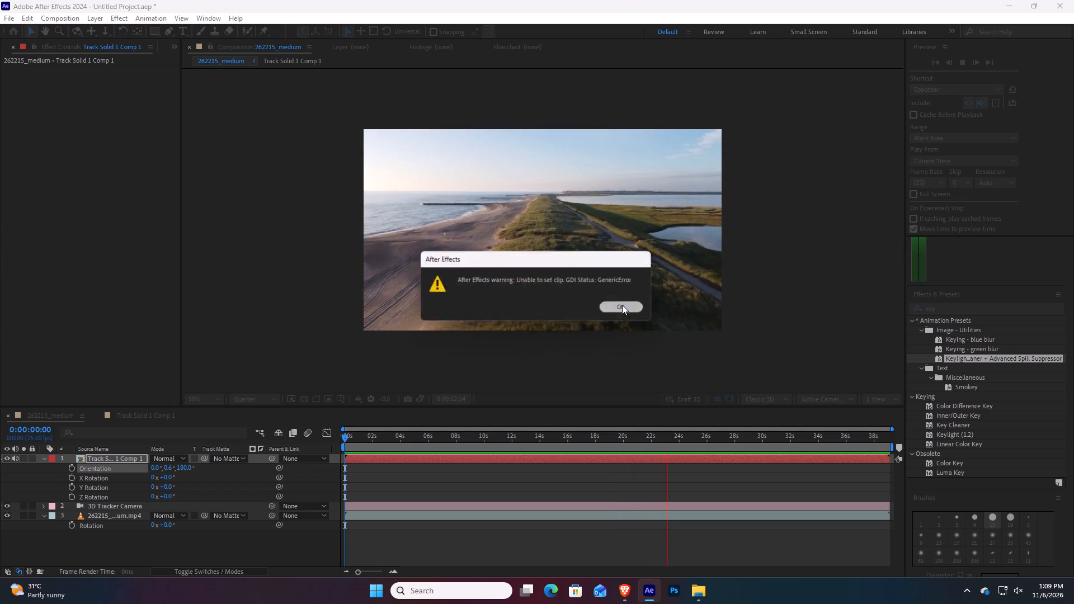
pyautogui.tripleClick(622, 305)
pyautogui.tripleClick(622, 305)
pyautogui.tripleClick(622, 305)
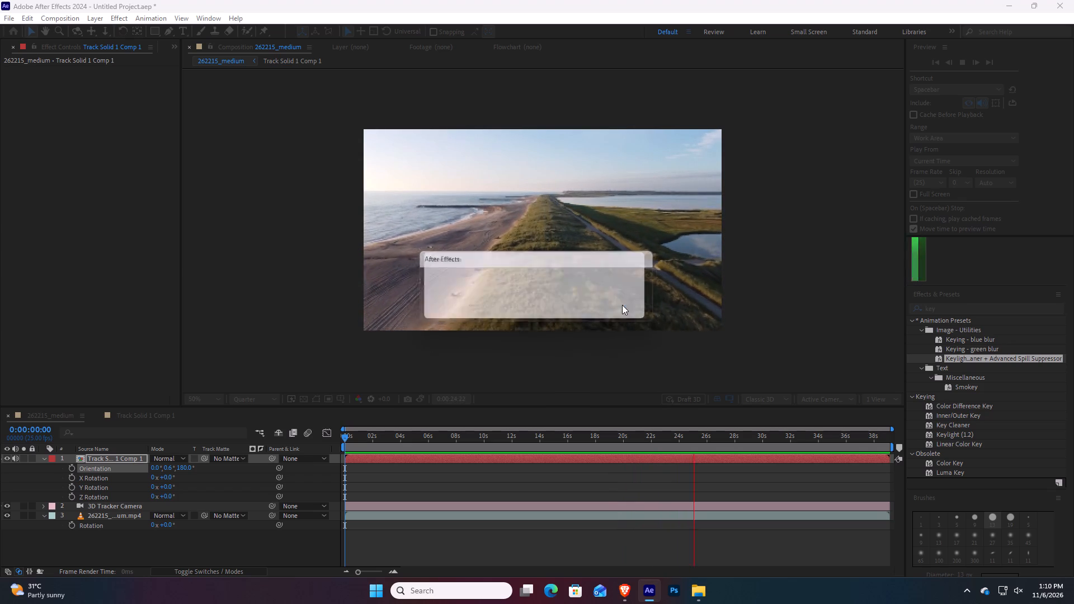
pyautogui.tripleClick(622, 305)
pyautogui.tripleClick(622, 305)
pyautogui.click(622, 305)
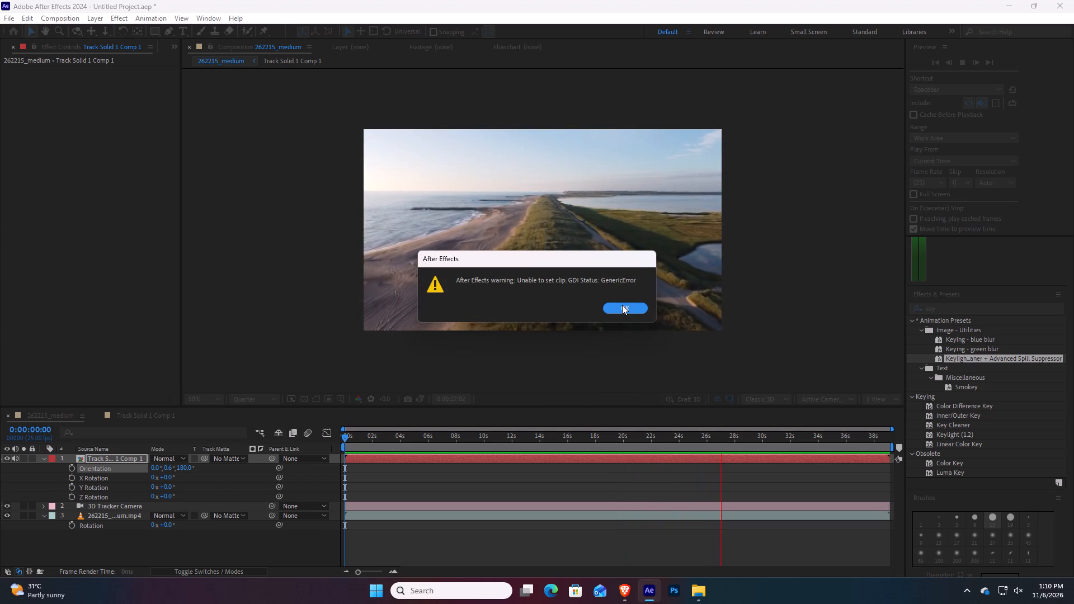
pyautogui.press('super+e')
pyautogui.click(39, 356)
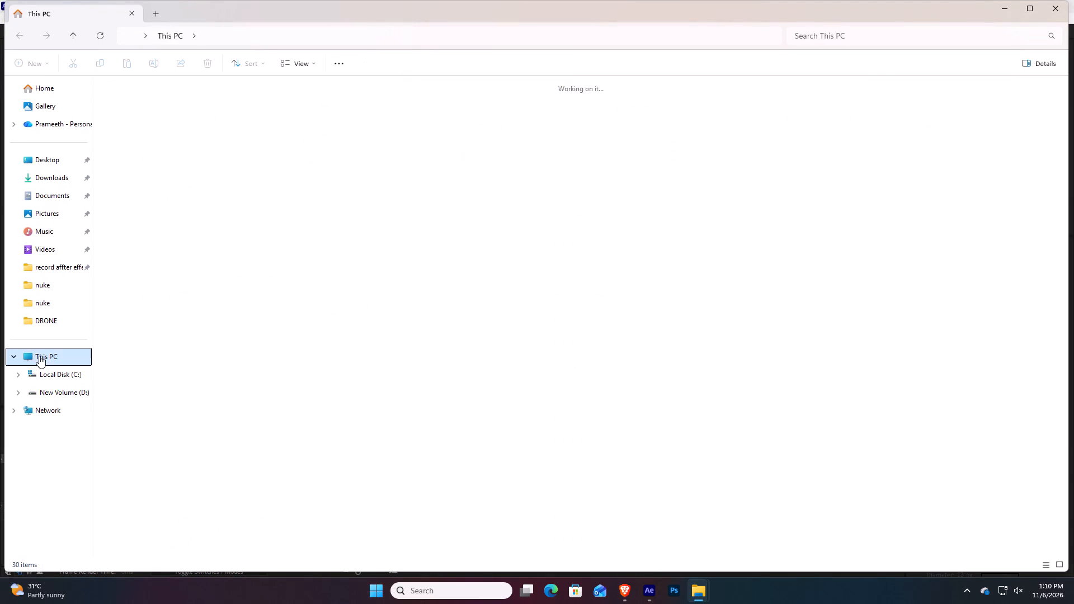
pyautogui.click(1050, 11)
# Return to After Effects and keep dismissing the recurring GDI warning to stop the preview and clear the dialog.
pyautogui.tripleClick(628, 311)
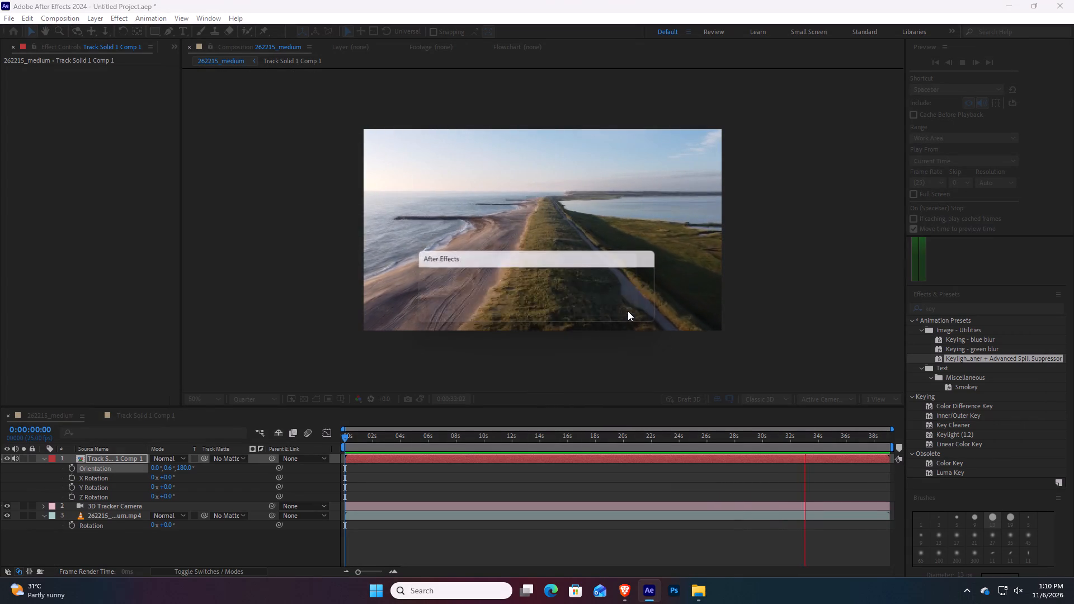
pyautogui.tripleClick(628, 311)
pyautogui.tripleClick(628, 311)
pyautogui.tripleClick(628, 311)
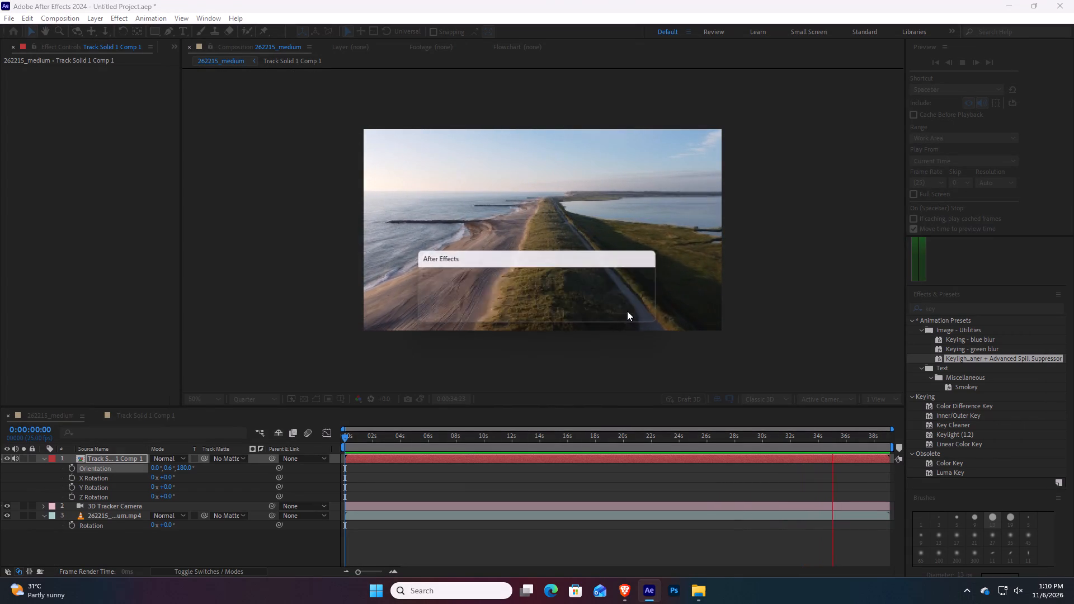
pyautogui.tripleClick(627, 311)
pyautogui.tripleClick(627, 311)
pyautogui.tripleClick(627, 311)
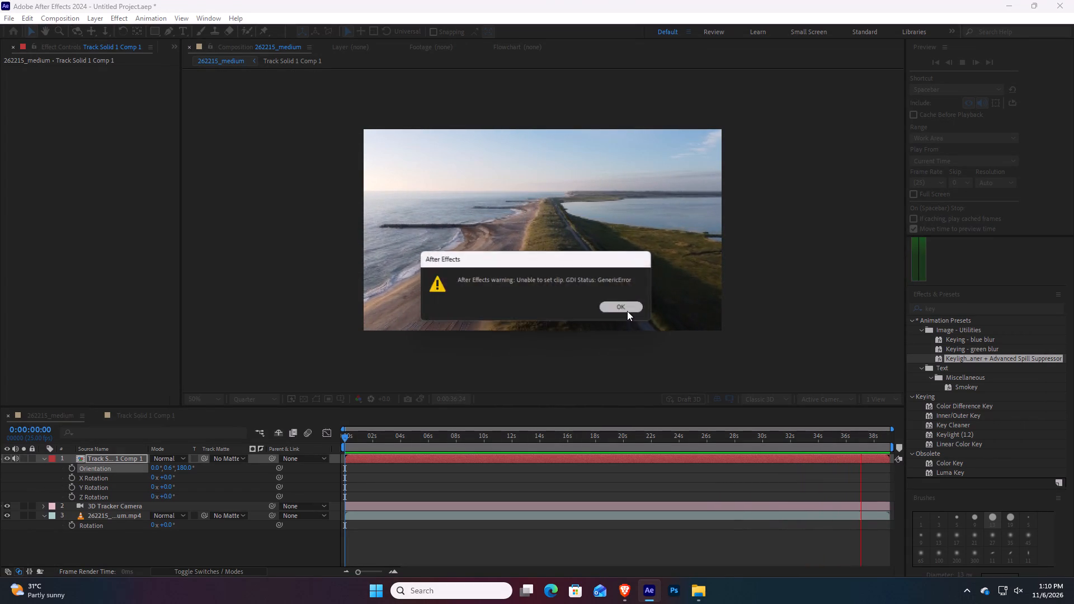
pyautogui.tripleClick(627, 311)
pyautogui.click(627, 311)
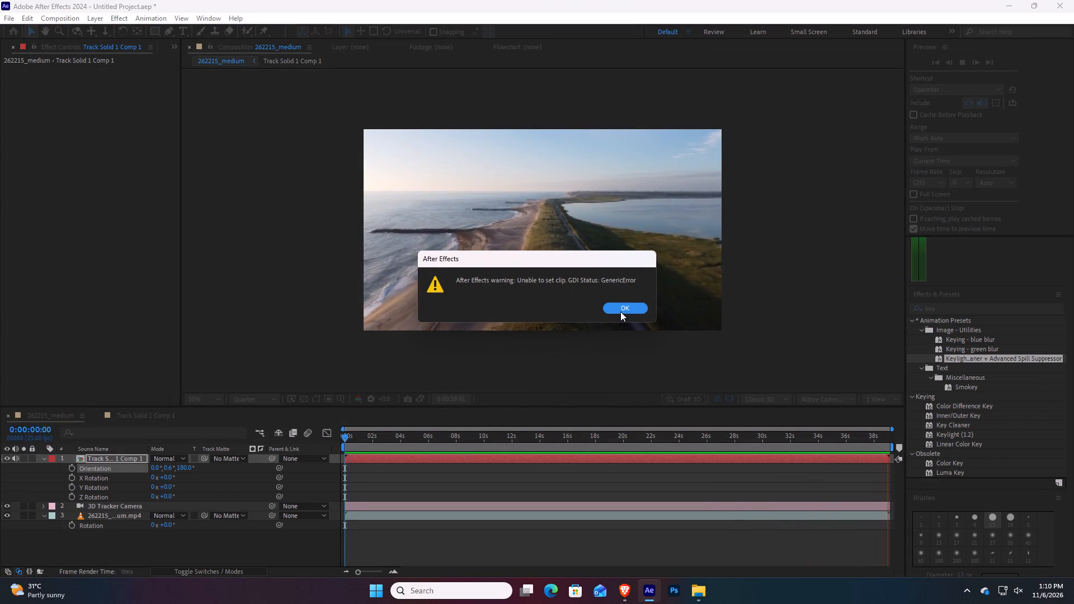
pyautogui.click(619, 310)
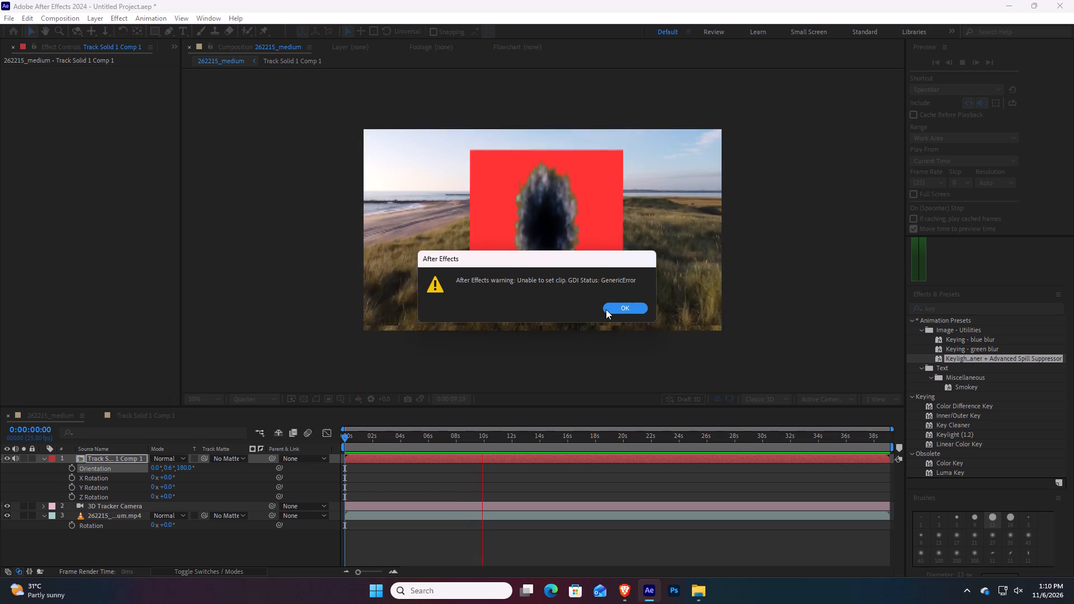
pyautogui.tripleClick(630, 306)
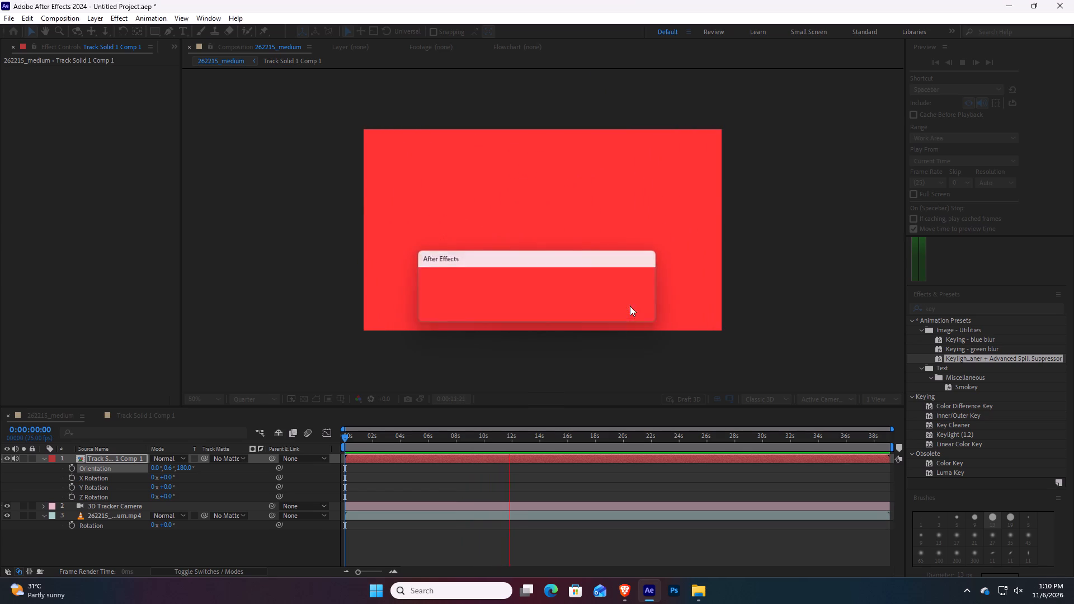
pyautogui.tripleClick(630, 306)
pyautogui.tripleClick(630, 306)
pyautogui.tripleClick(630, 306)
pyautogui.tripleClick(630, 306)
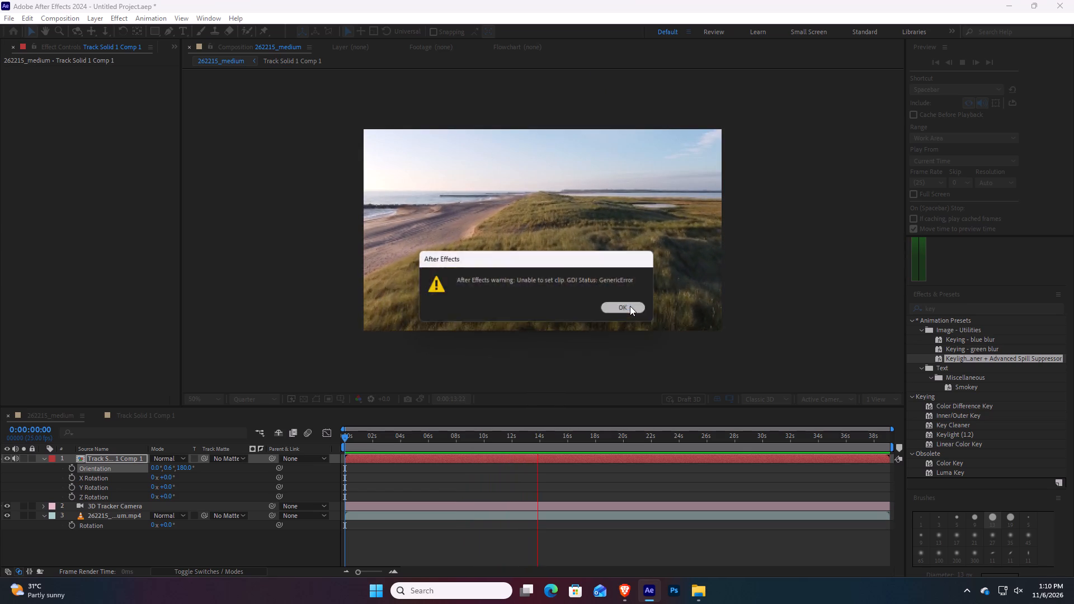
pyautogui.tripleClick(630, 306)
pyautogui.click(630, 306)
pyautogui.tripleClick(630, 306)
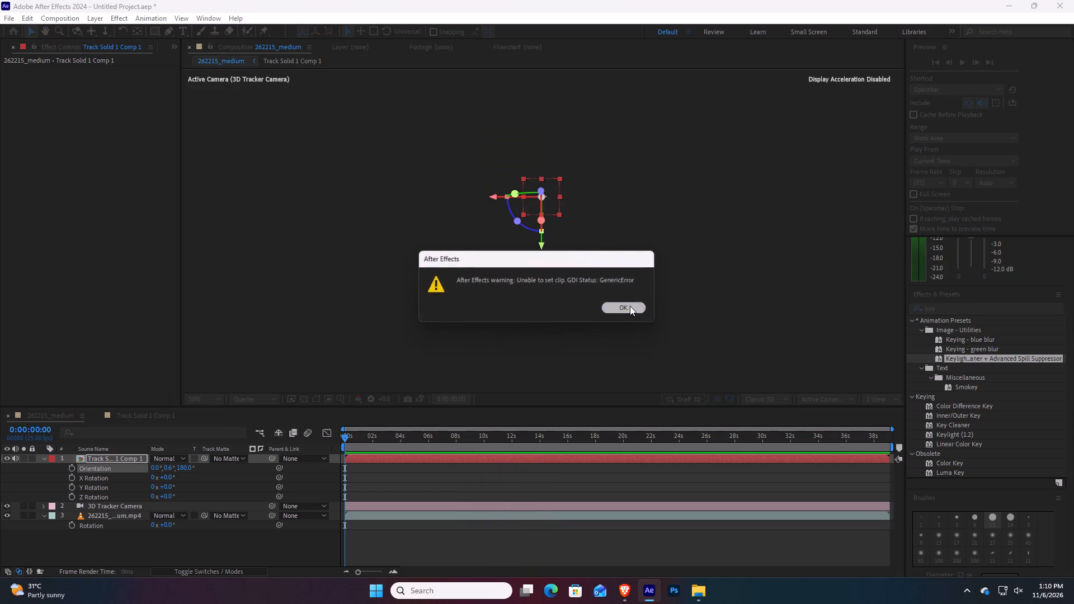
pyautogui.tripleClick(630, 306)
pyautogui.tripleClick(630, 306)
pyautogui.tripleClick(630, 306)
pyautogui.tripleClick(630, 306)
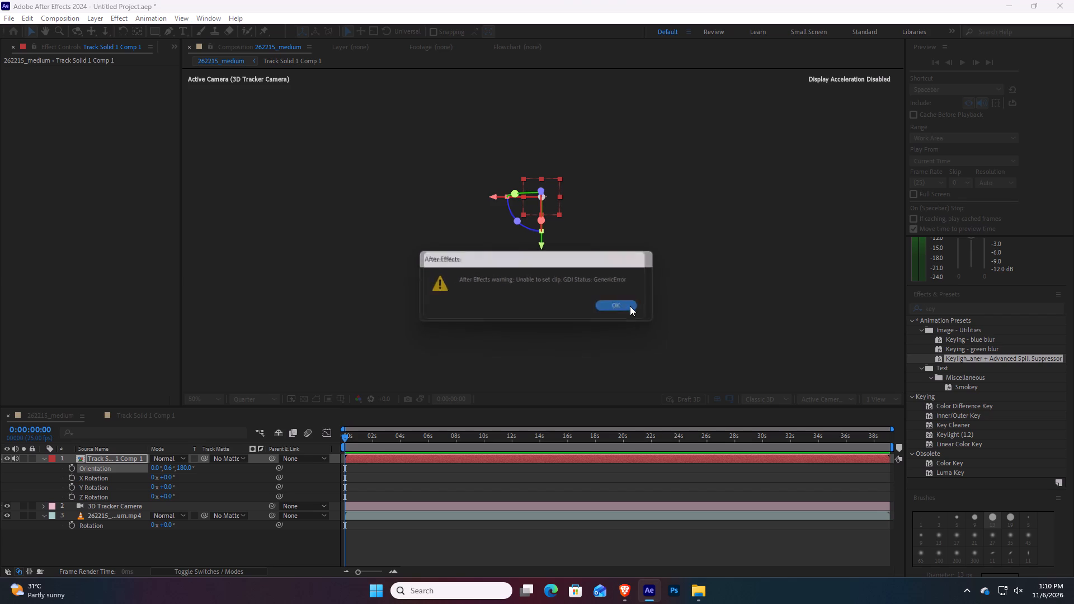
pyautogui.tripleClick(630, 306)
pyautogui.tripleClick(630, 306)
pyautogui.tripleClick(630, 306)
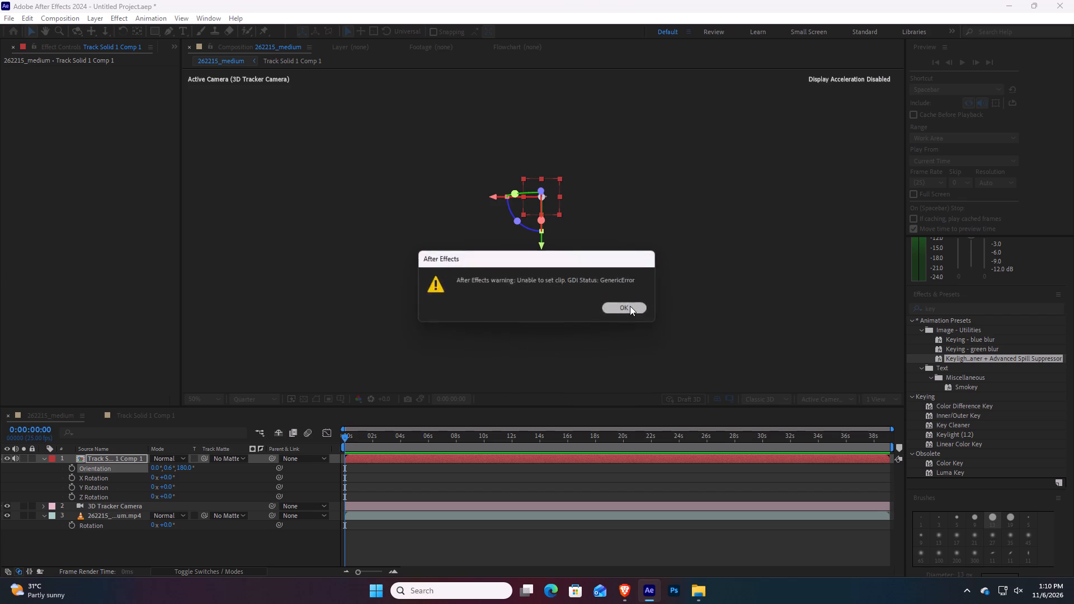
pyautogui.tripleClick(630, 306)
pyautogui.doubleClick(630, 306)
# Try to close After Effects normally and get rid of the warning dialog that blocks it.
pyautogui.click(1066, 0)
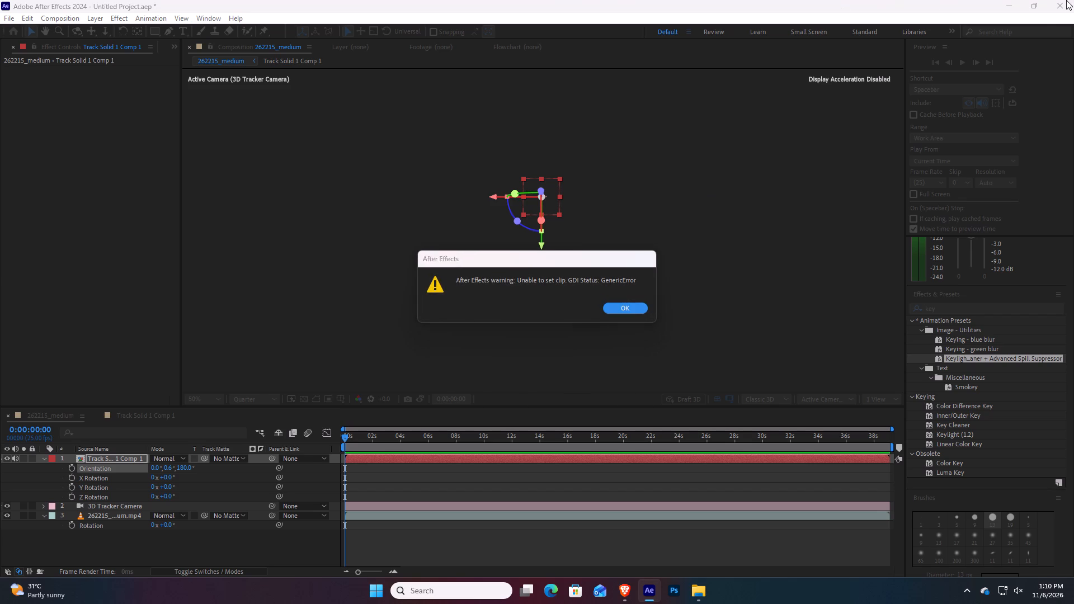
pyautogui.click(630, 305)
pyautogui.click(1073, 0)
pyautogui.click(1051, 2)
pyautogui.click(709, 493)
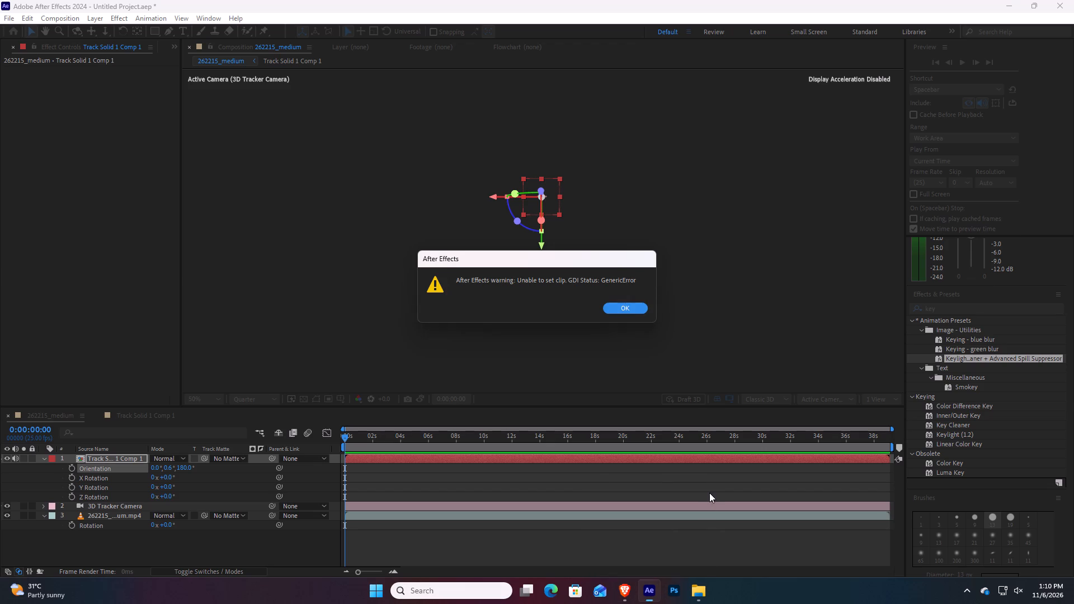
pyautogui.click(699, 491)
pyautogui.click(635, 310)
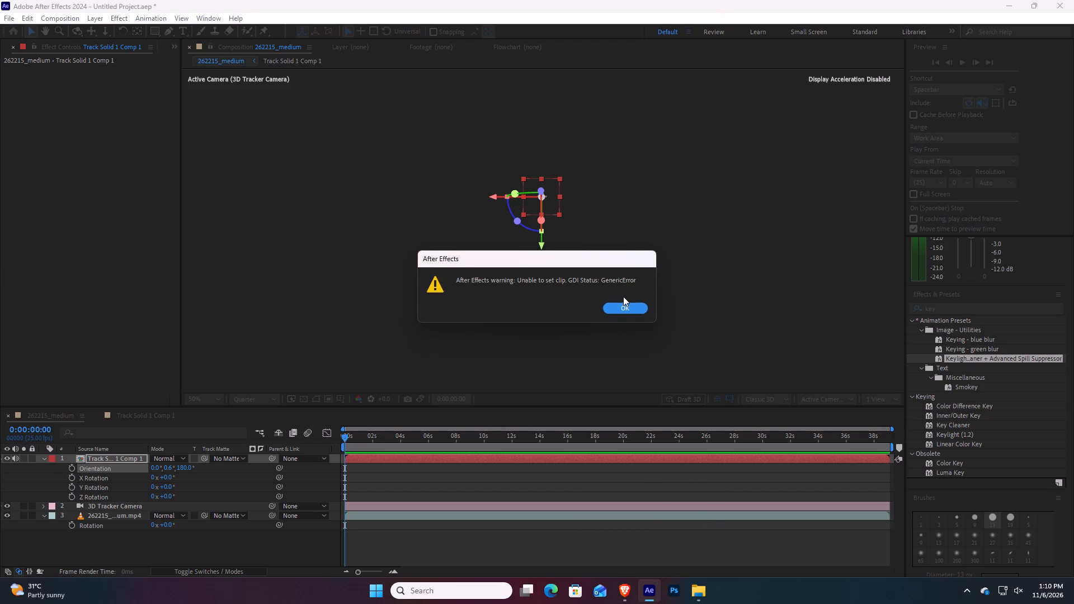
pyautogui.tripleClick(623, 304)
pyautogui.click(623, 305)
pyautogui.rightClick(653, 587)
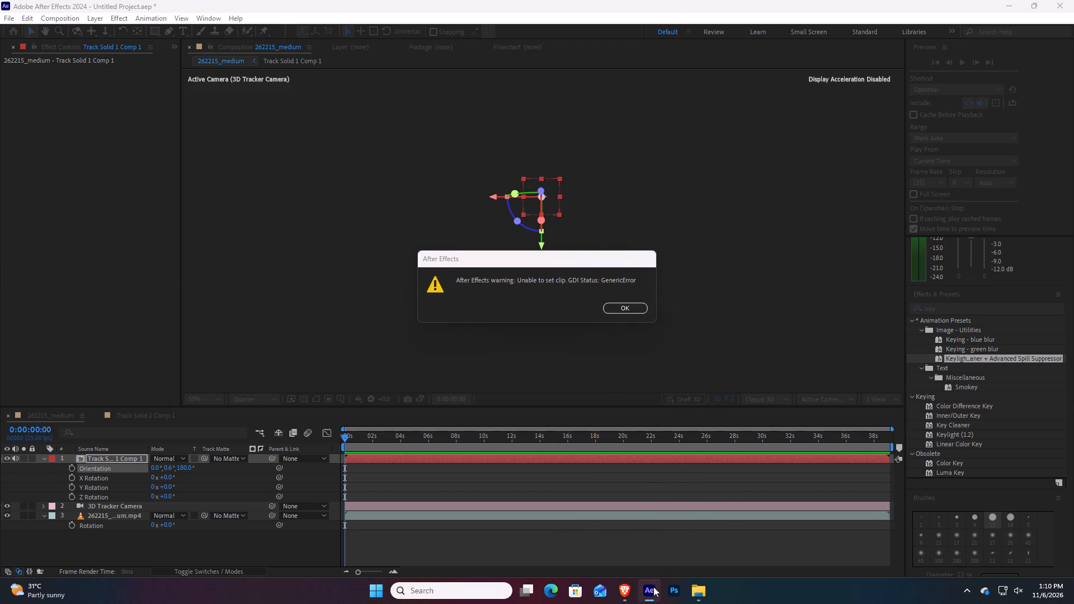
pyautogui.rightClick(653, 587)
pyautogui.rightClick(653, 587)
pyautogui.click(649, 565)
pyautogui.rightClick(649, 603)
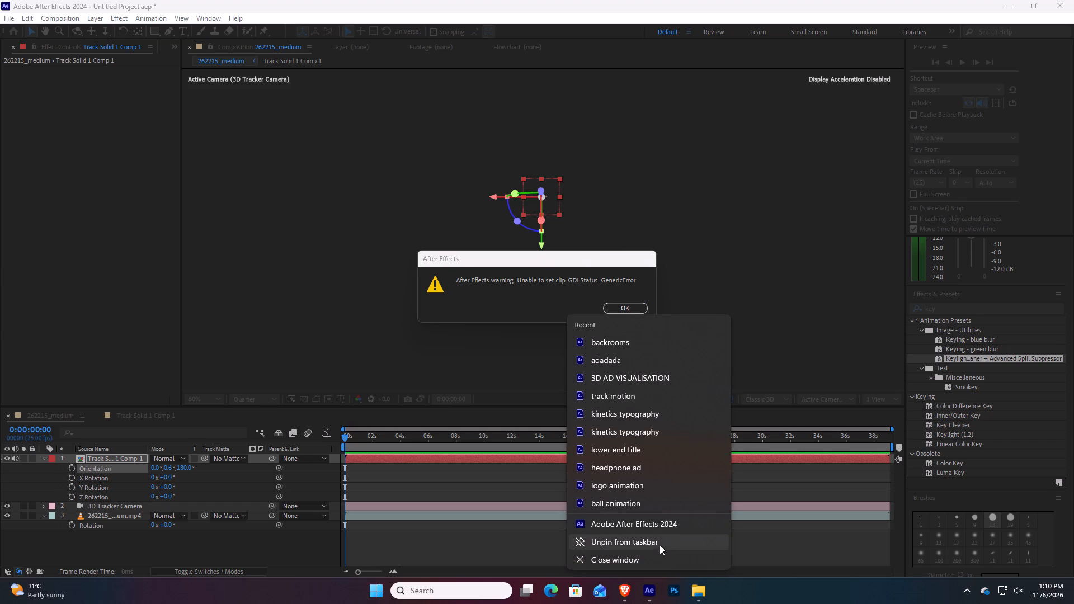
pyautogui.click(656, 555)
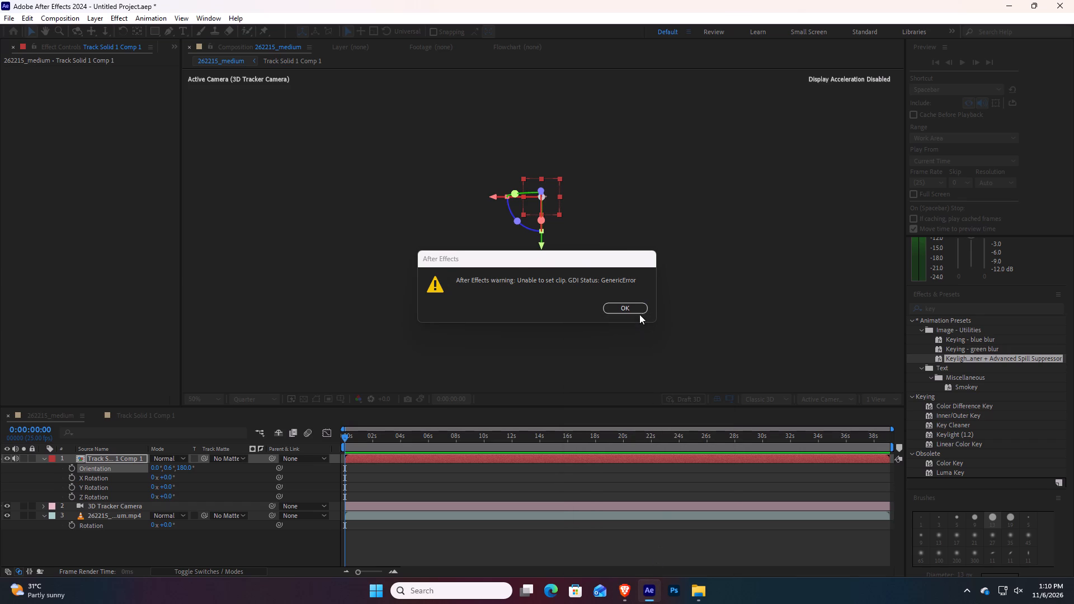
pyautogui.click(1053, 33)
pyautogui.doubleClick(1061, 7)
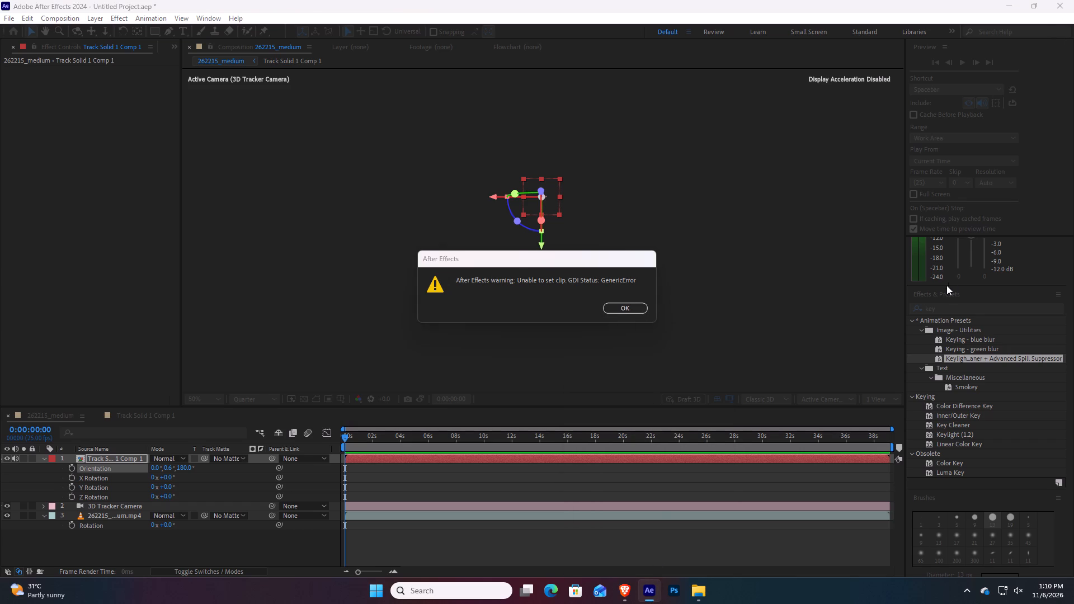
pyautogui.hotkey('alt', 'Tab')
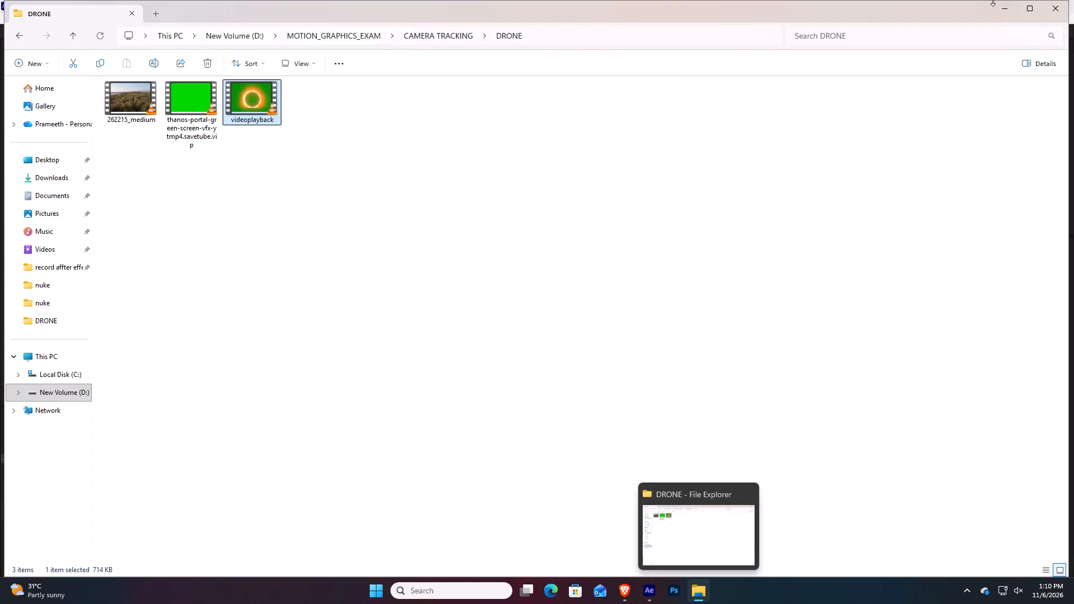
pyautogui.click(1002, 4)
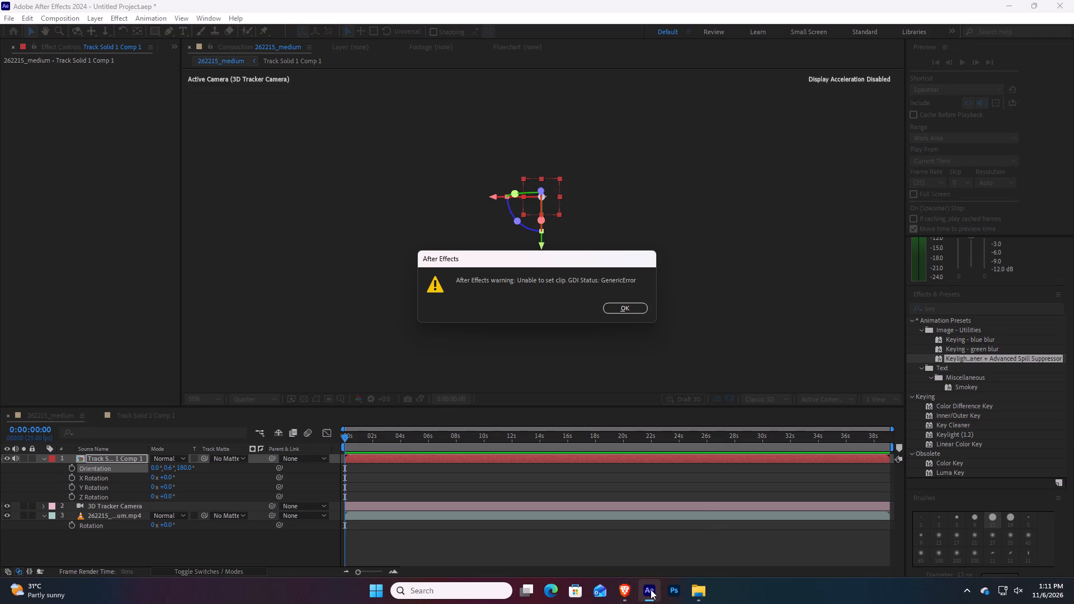
# Open Task Manager to force-quit the blocked After Effects session.
pyautogui.hotkey('ctrl', 'shift', 'Escape')
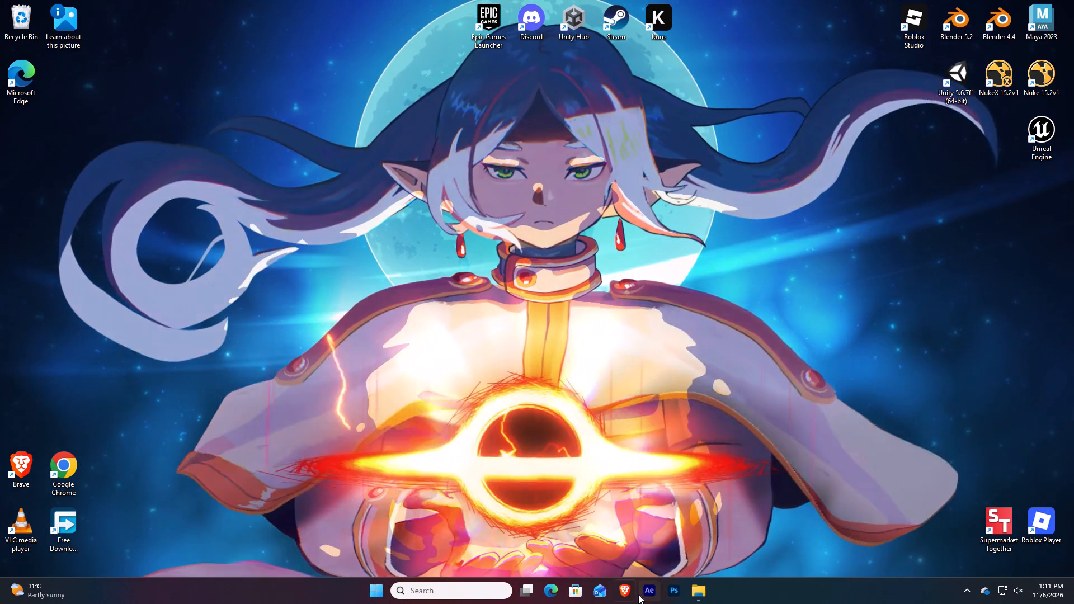
# Relaunch After Effects in Safe Mode from the crash repair options, choosing to disable 3rd party plugins during the session.
pyautogui.click(649, 589)
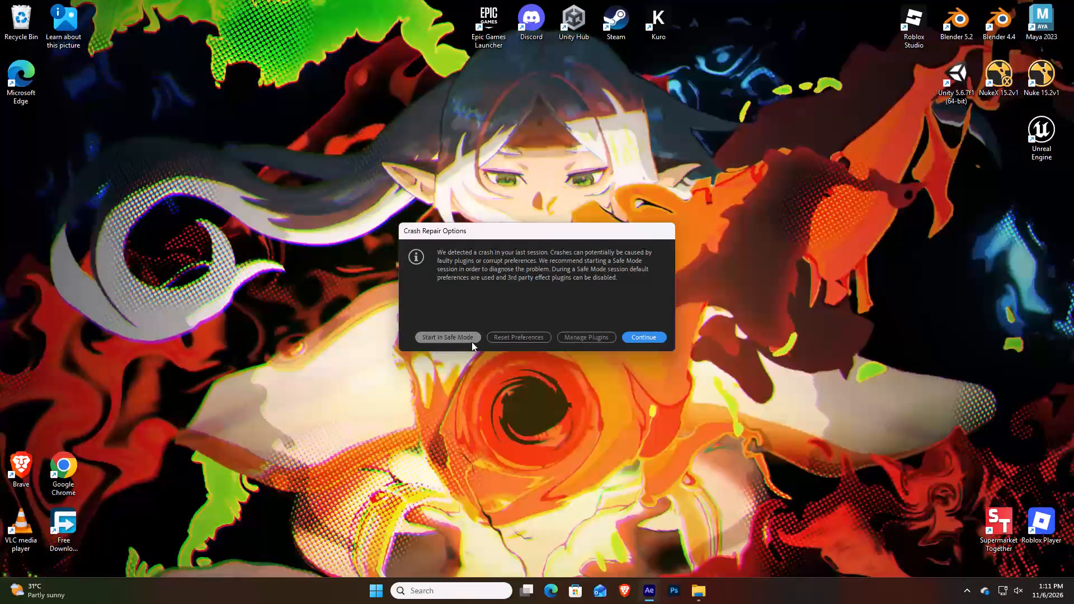
pyautogui.click(472, 342)
pyautogui.click(455, 335)
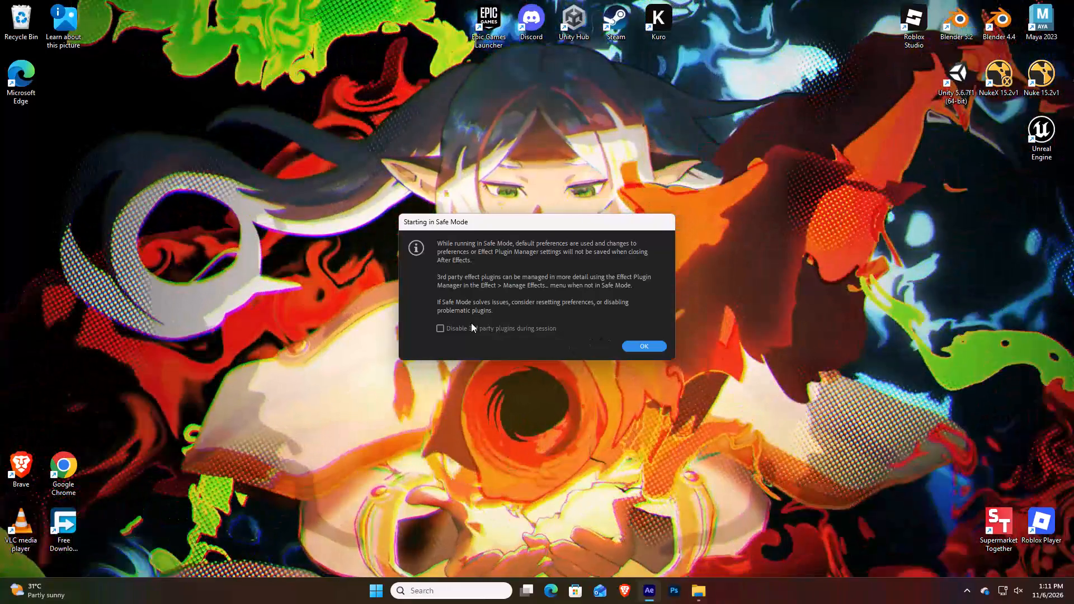
pyautogui.click(447, 325)
pyautogui.click(611, 334)
pyautogui.click(641, 343)
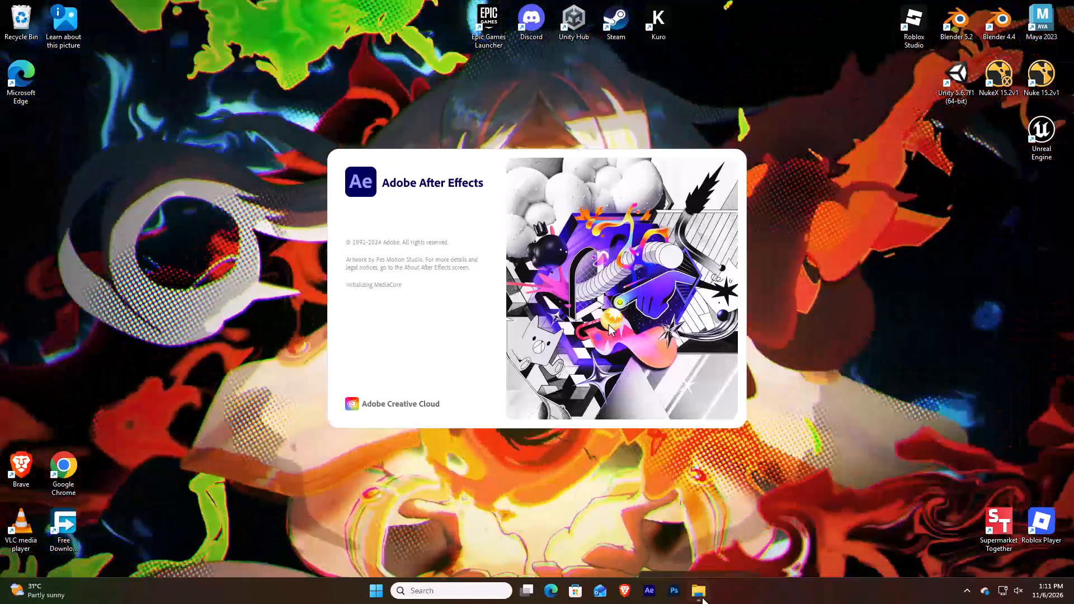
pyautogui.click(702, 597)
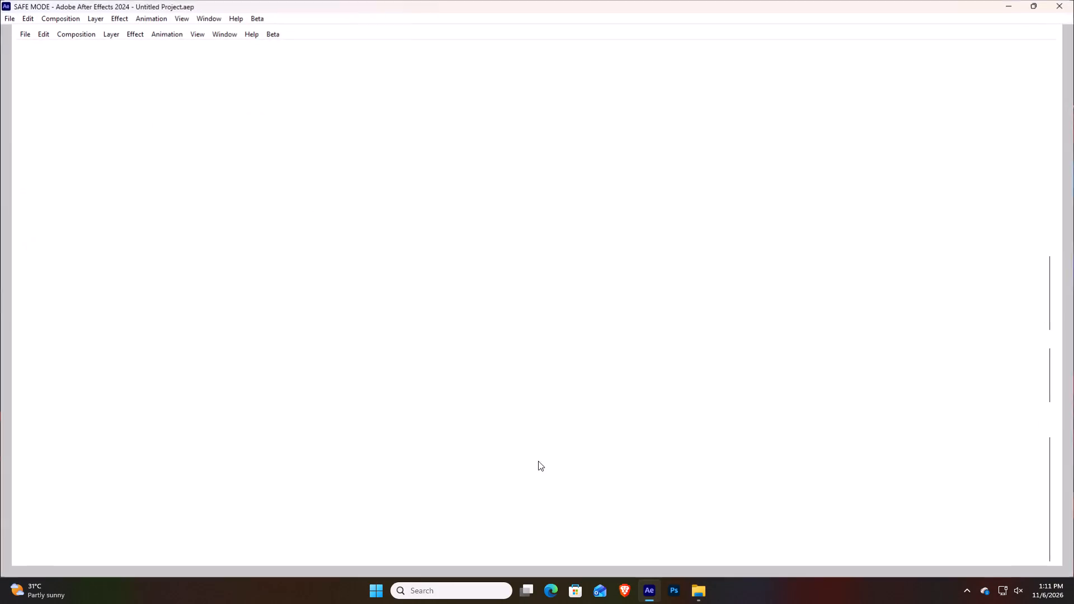
# Create a new composition from the 262215_medium drone footage in the DRONE folder, dismissing the home screen and Properties panel tip.
pyautogui.click(639, 251)
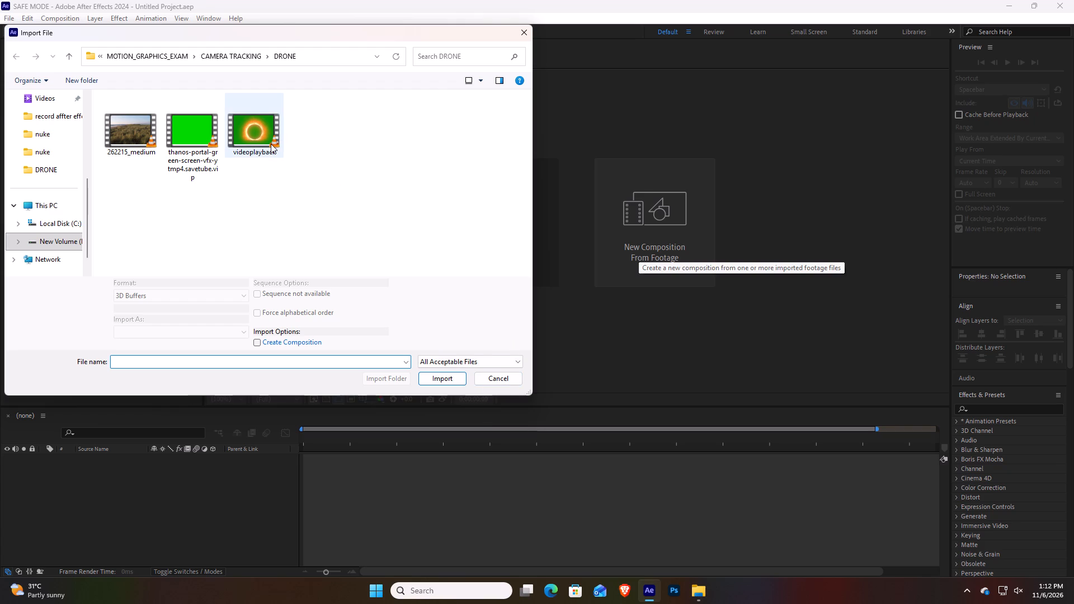
pyautogui.click(115, 126)
pyautogui.click(436, 380)
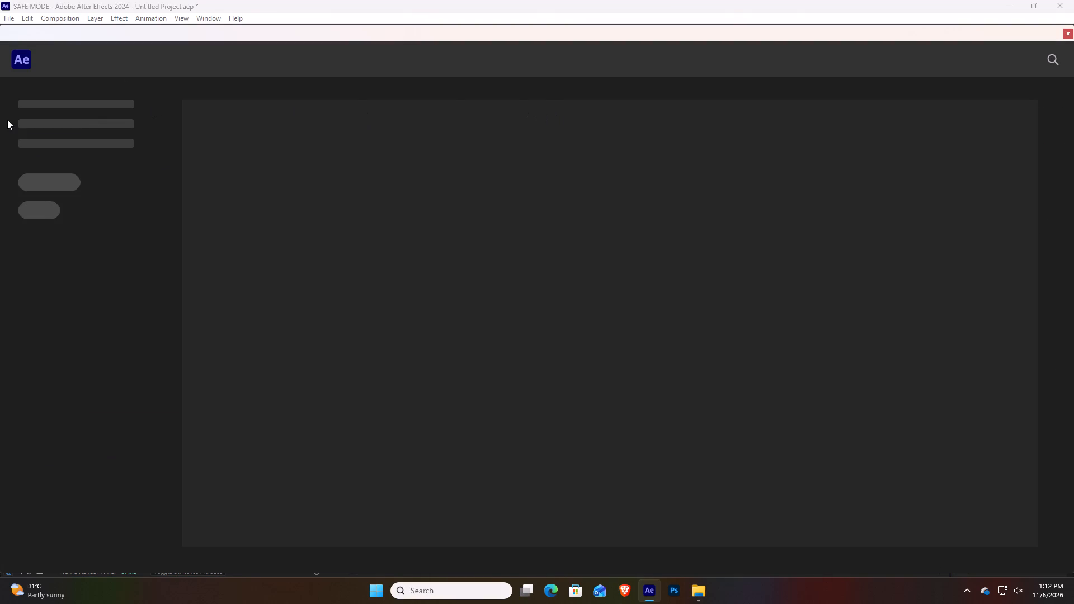
pyautogui.click(1066, 30)
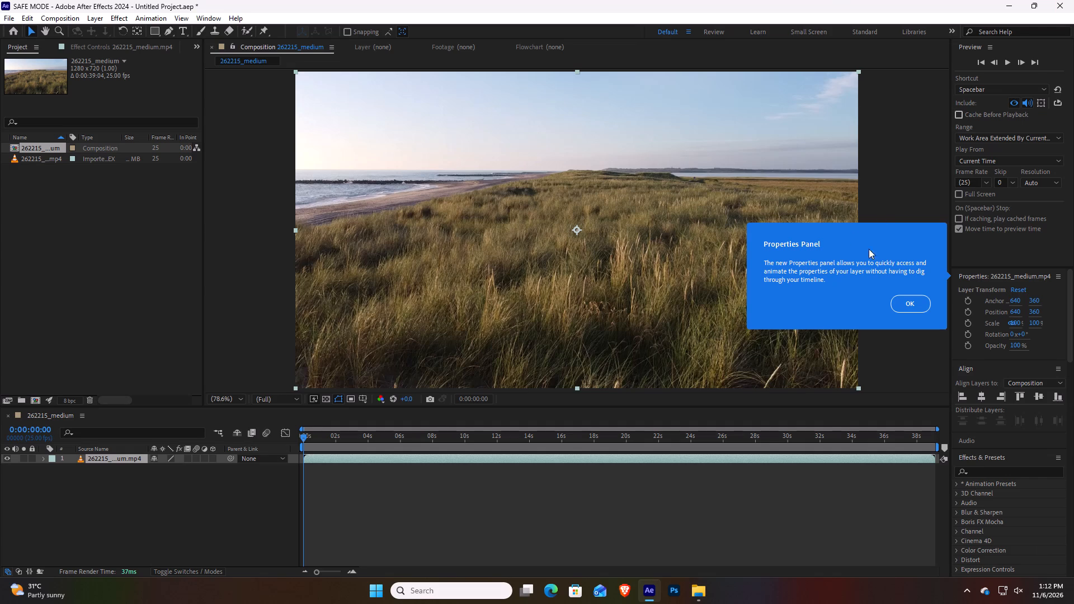
pyautogui.click(911, 305)
pyautogui.click(792, 111)
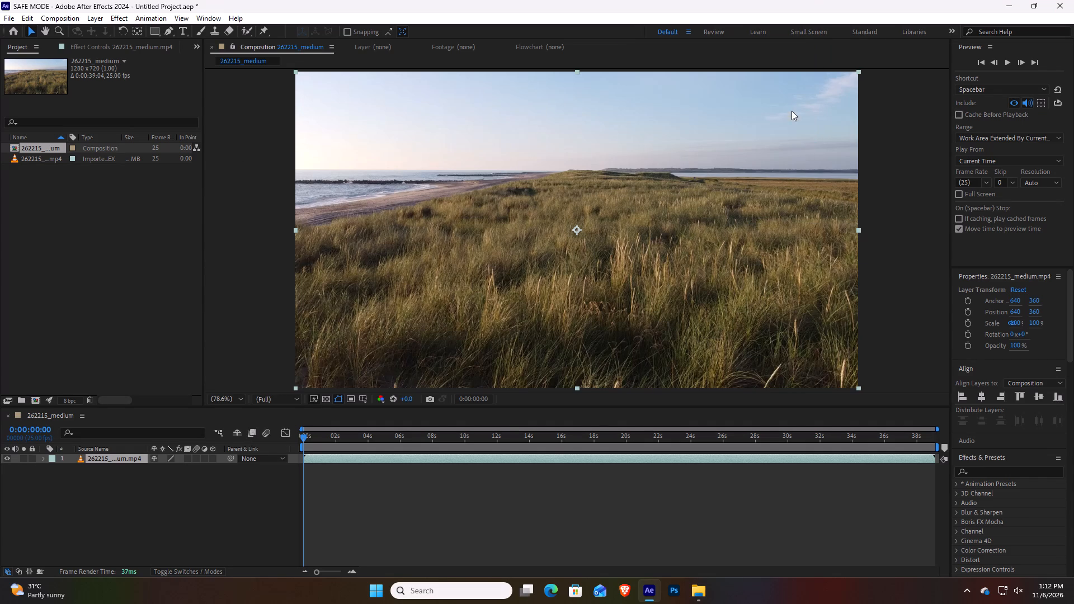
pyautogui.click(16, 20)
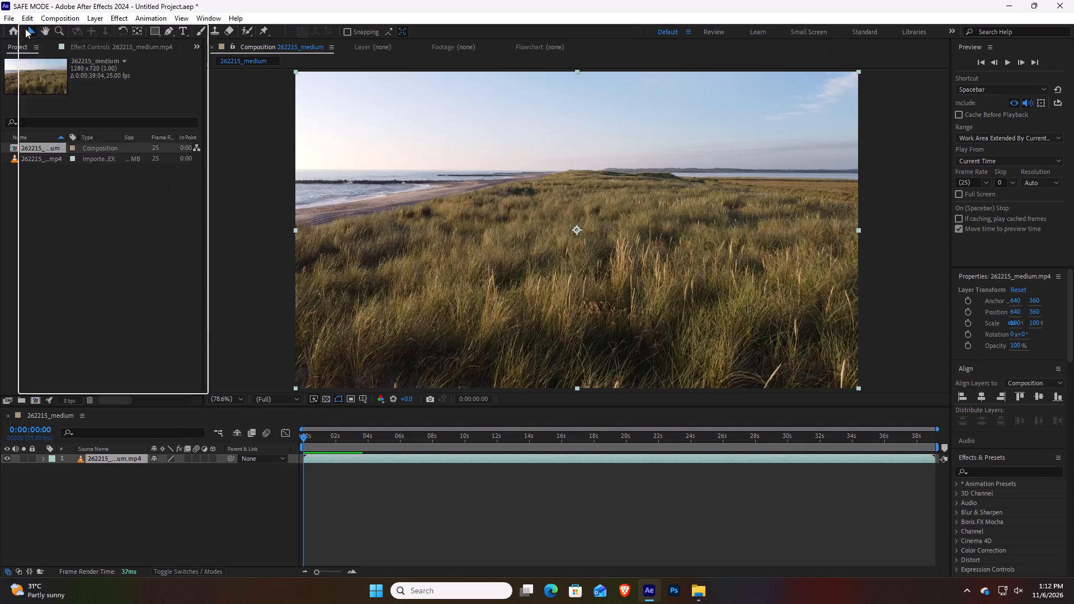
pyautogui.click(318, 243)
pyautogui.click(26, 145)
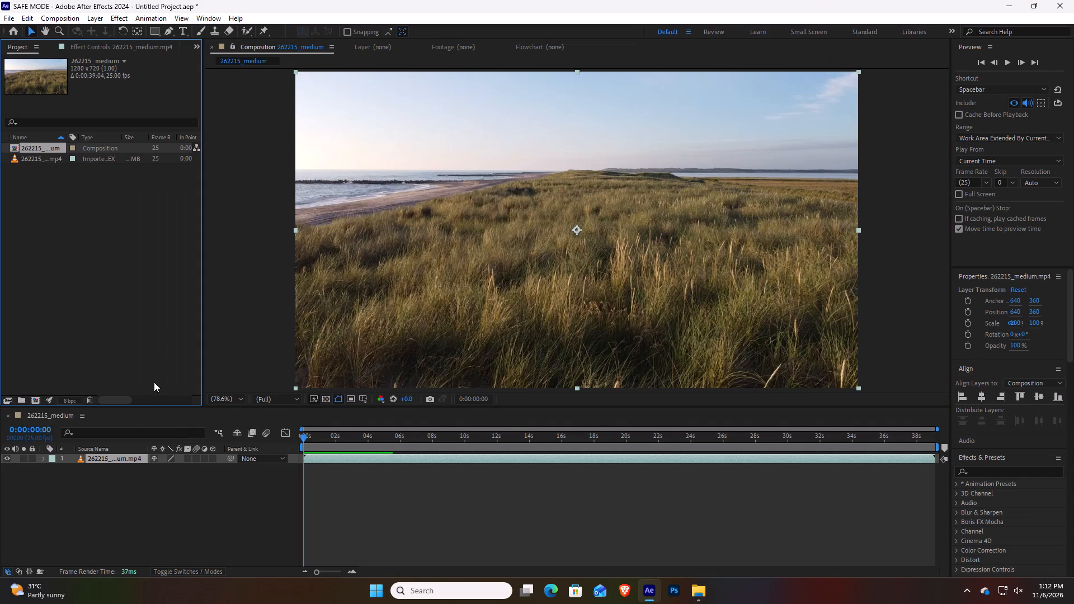
# Apply Track Camera to the 262215_medium.mp4 layer to start the 3D Camera Tracker analysis.
pyautogui.click(115, 459)
pyautogui.scroll(-4, 1024, 367)
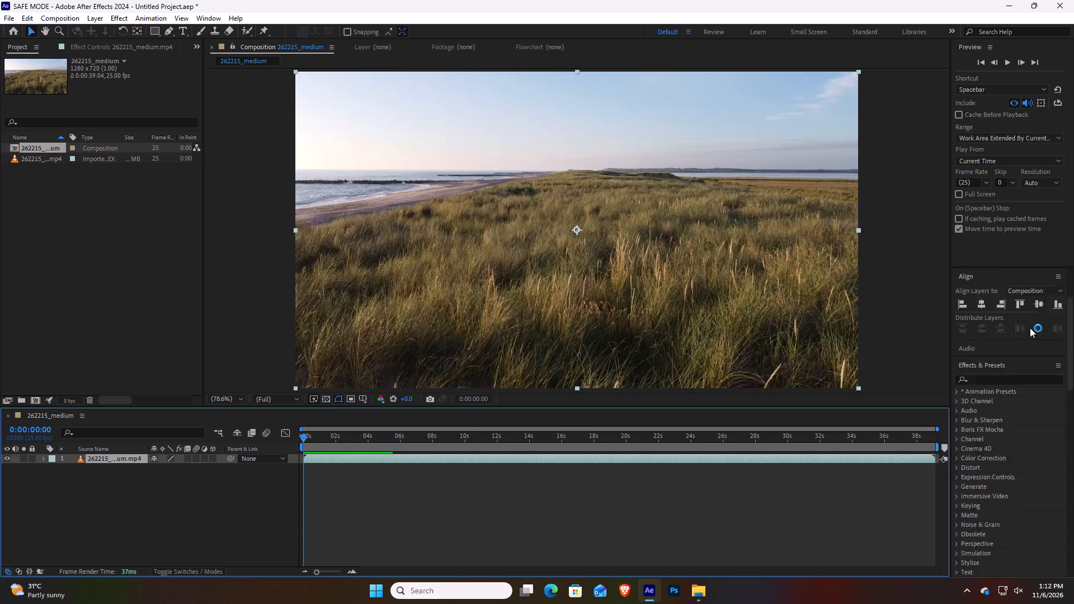
pyautogui.scroll(-7, 1030, 328)
pyautogui.scroll(-12, 1038, 377)
pyautogui.scroll(-6, 1016, 455)
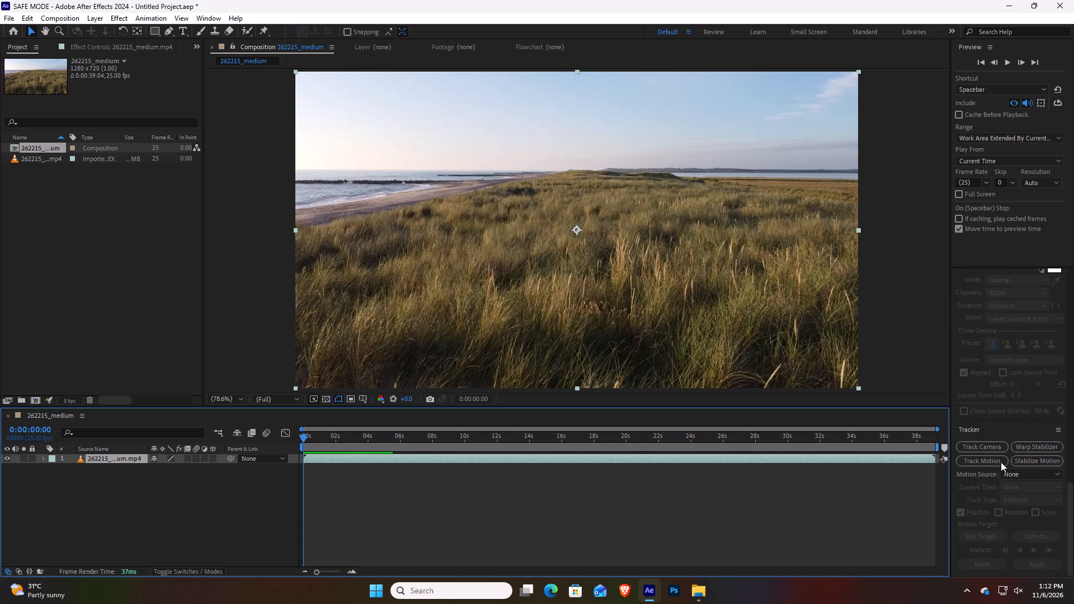
pyautogui.click(984, 452)
pyautogui.click(982, 446)
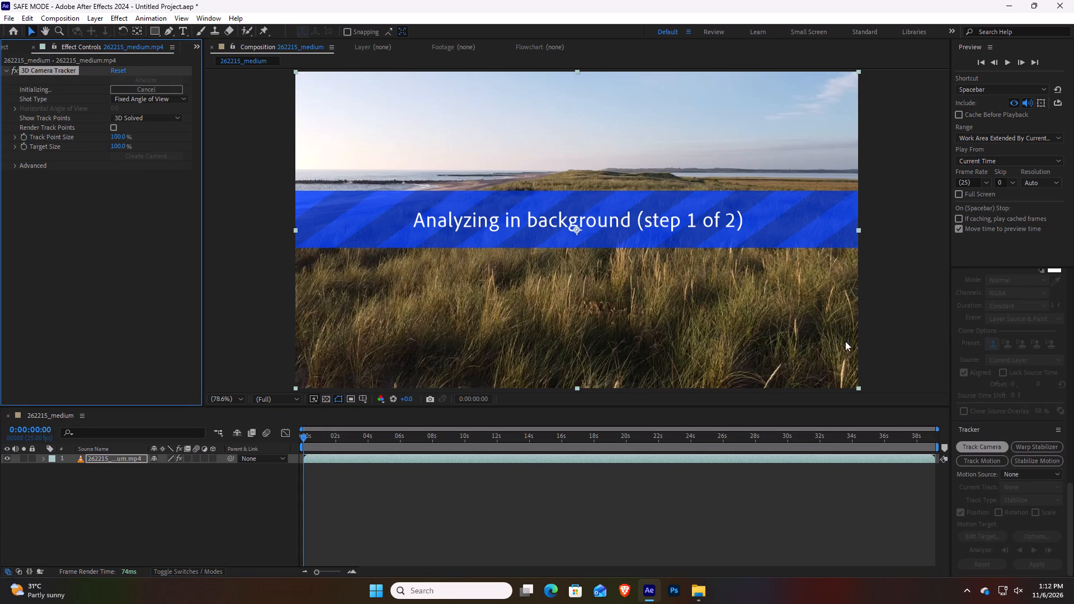
# Cancel the running camera analysis and enable Detailed Analysis in the 3D Camera Tracker's advanced settings to analyze the shot again.
pyautogui.click(149, 92)
pyautogui.click(22, 168)
pyautogui.click(33, 164)
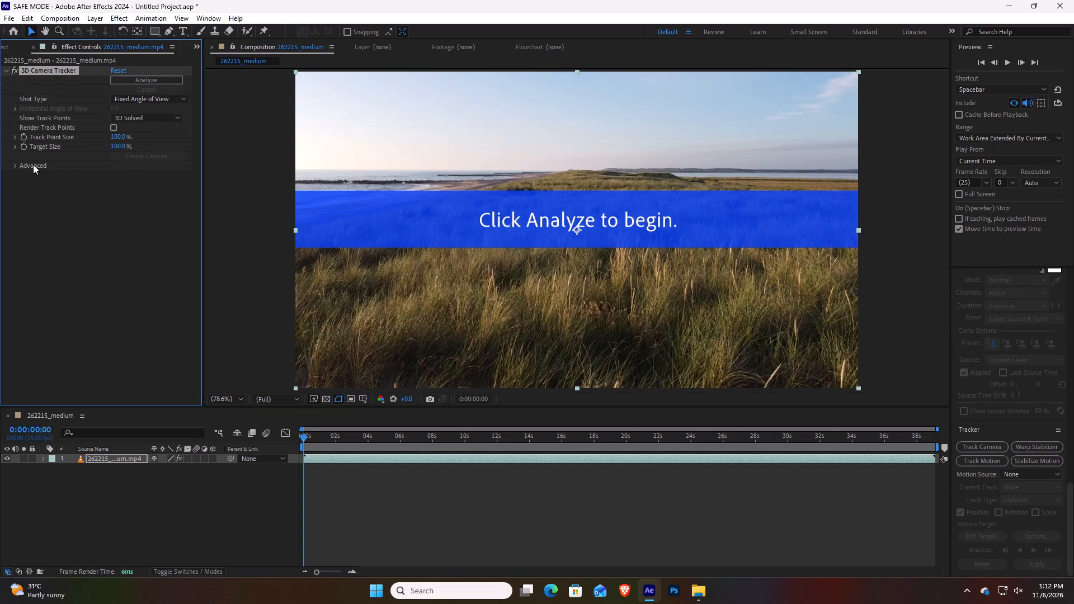
pyautogui.click(13, 166)
pyautogui.click(111, 204)
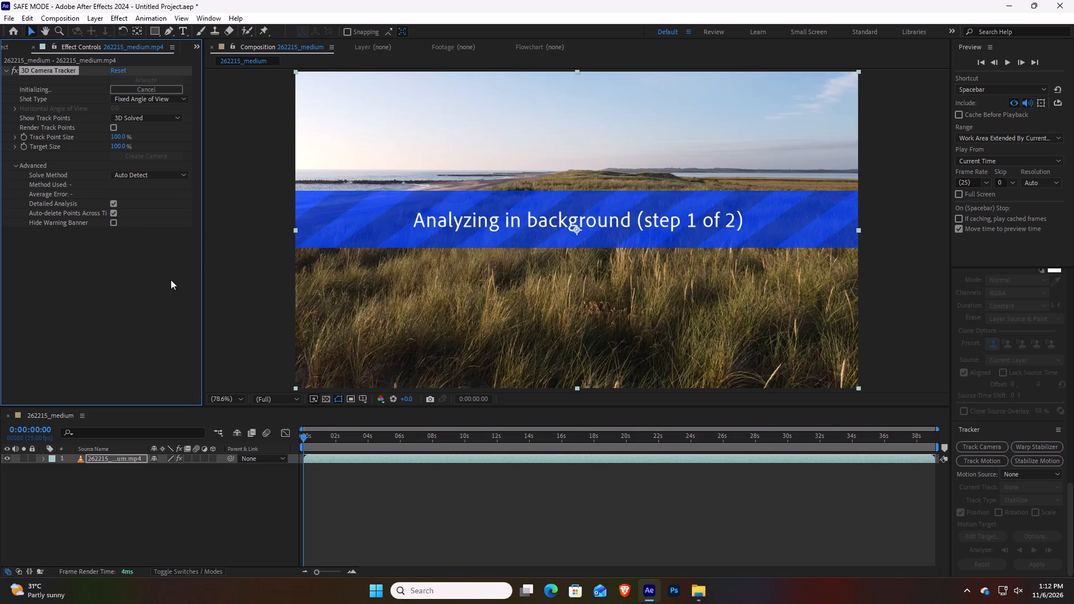
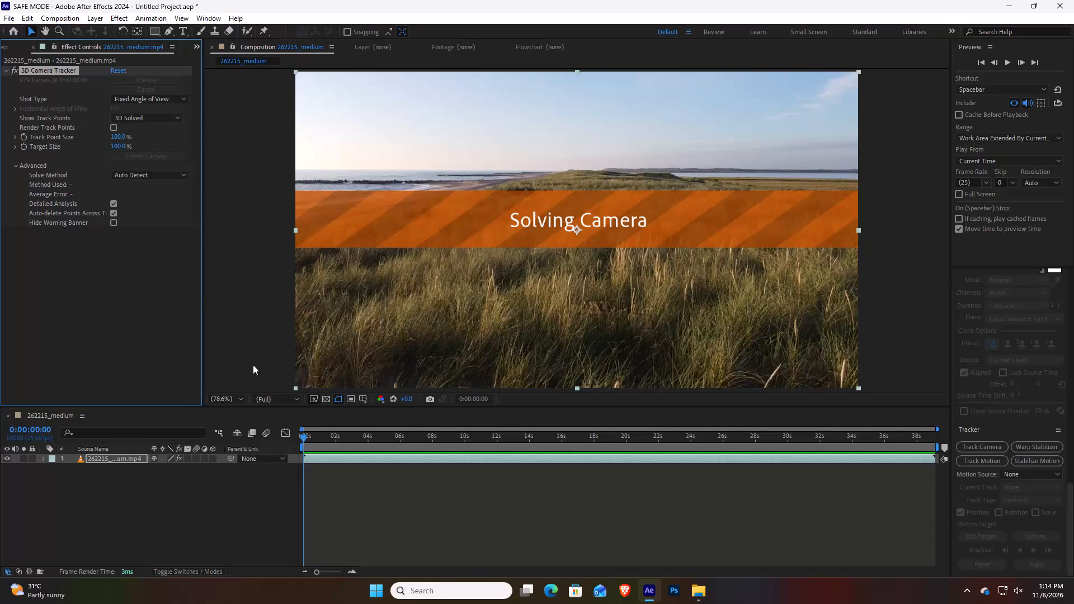
# Set the composition preview resolution to Quarter.
pyautogui.click(261, 401)
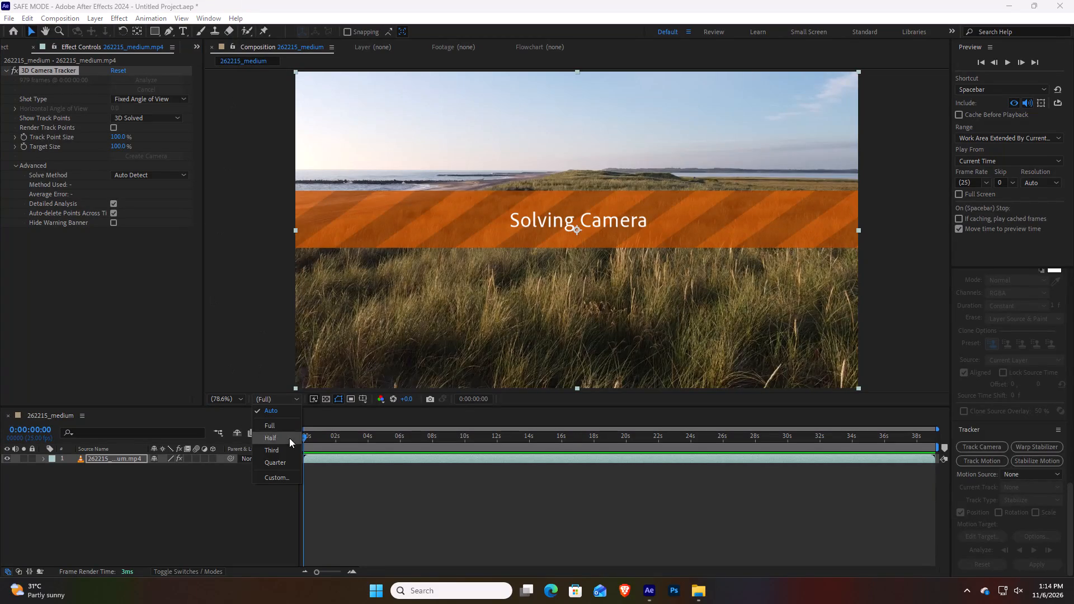
pyautogui.click(272, 463)
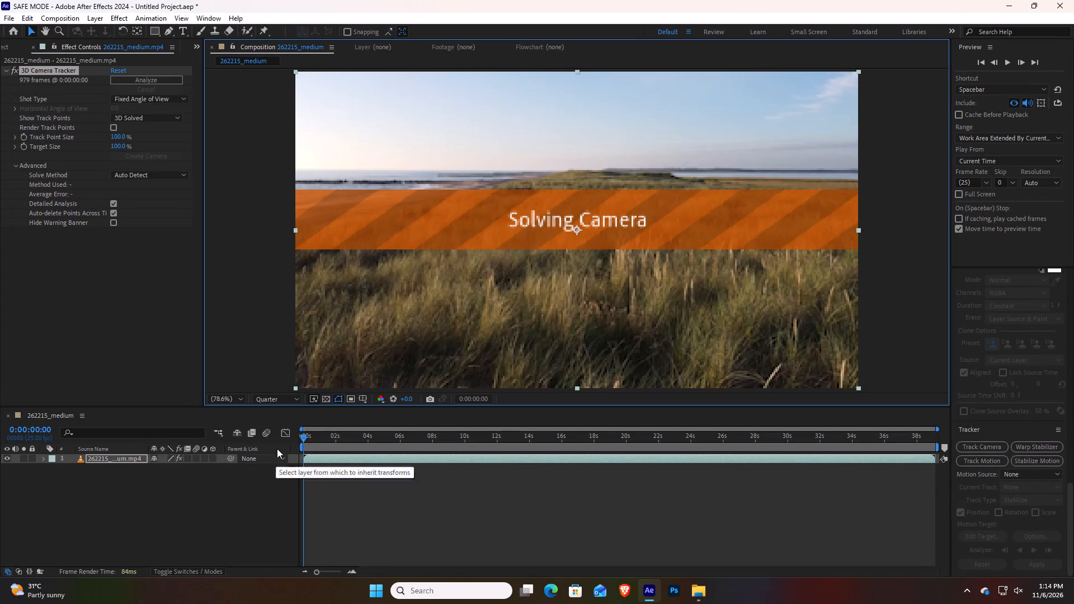
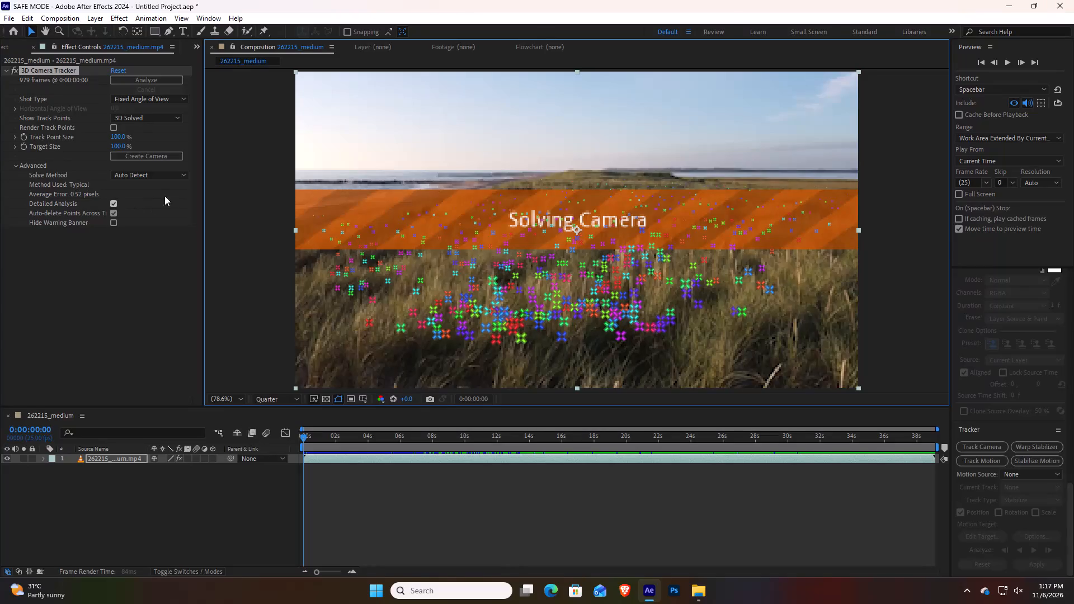
# Create a camera from the 3D Camera Tracker solve and dismiss the Draft 3D tip.
pyautogui.click(163, 154)
pyautogui.click(167, 121)
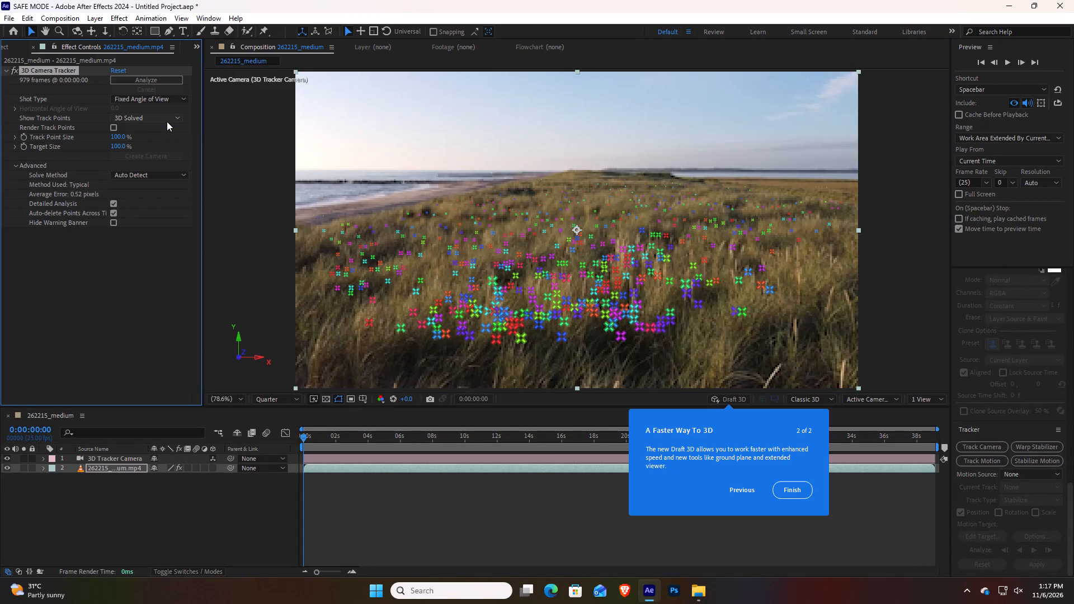
pyautogui.click(802, 492)
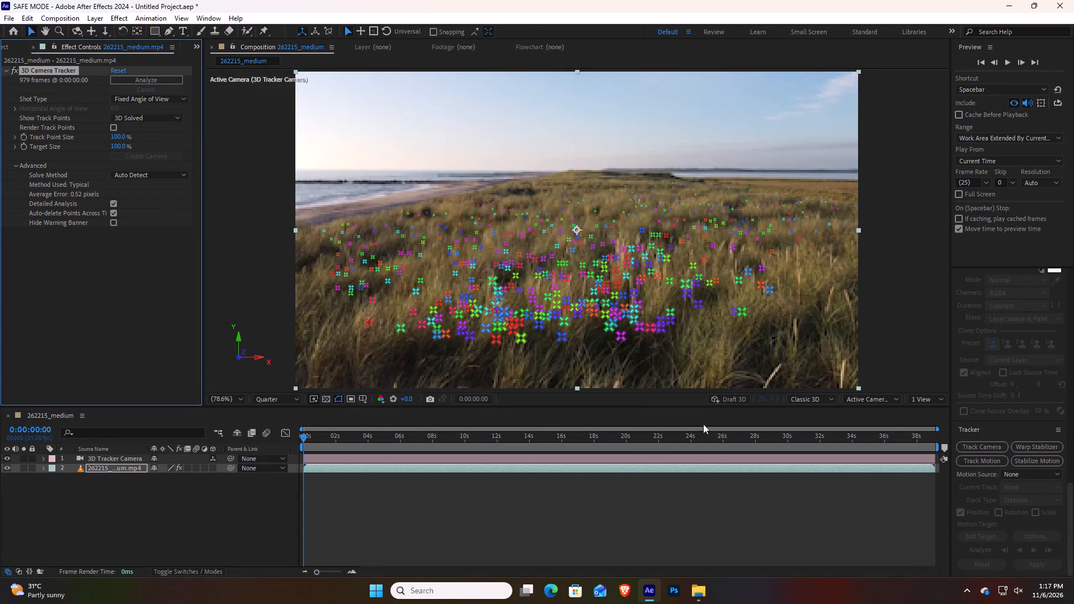
# Save the project as 3D CAMERA TRACKING in the MOTION_GRAPHICS_EXAM folder on drive D.
pyautogui.hotkey('ctrl', 'shift', 's')
pyautogui.scroll(-7, 108, 181)
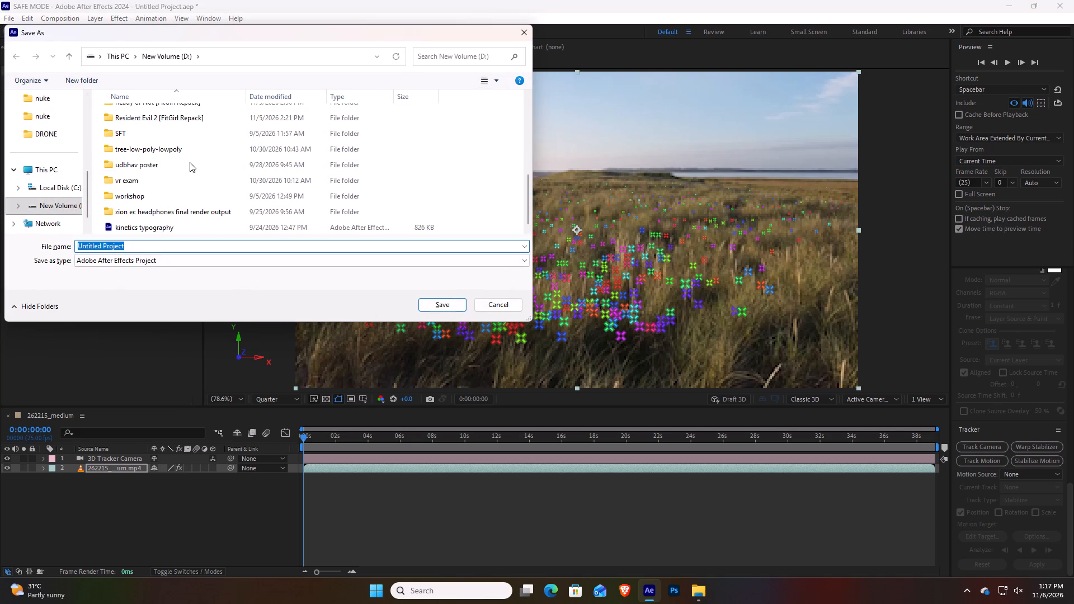
pyautogui.scroll(2, 209, 211)
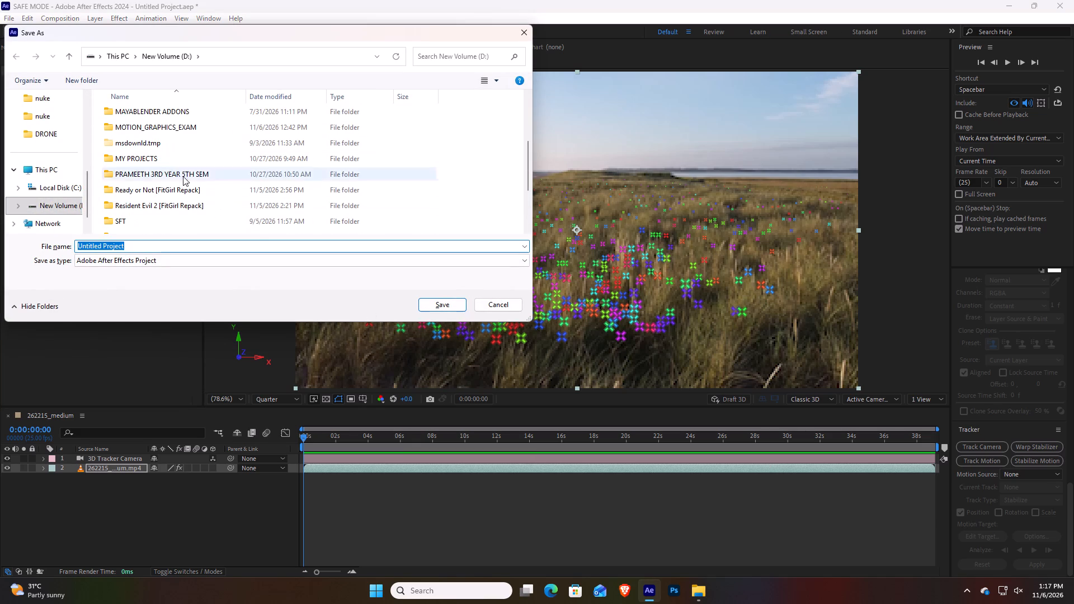
pyautogui.doubleClick(162, 127)
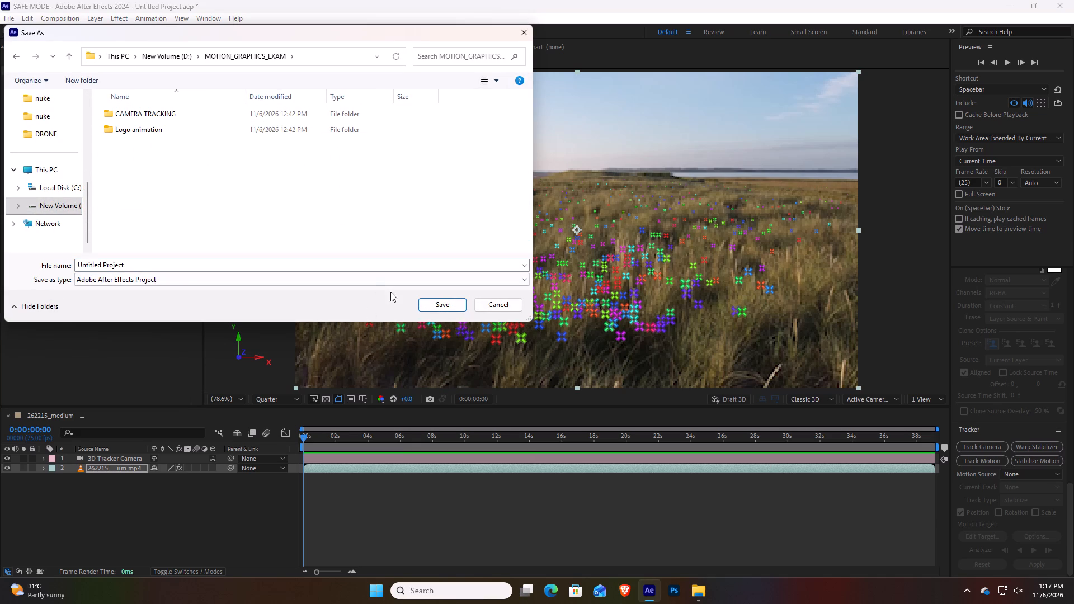
pyautogui.moveTo(144, 266); pyautogui.dragTo(37, 266)
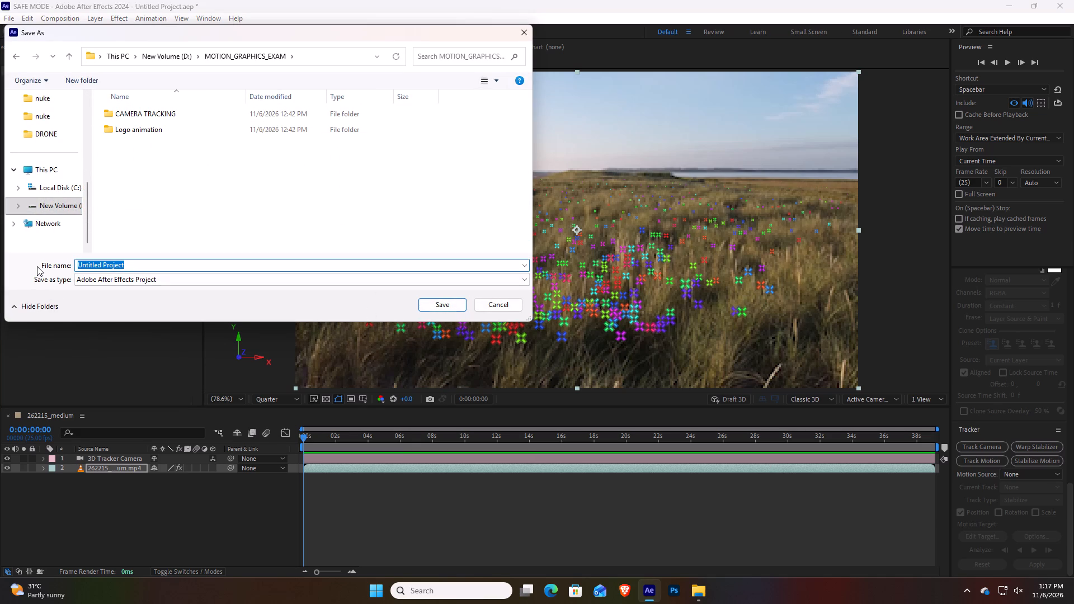
pyautogui.press('3')
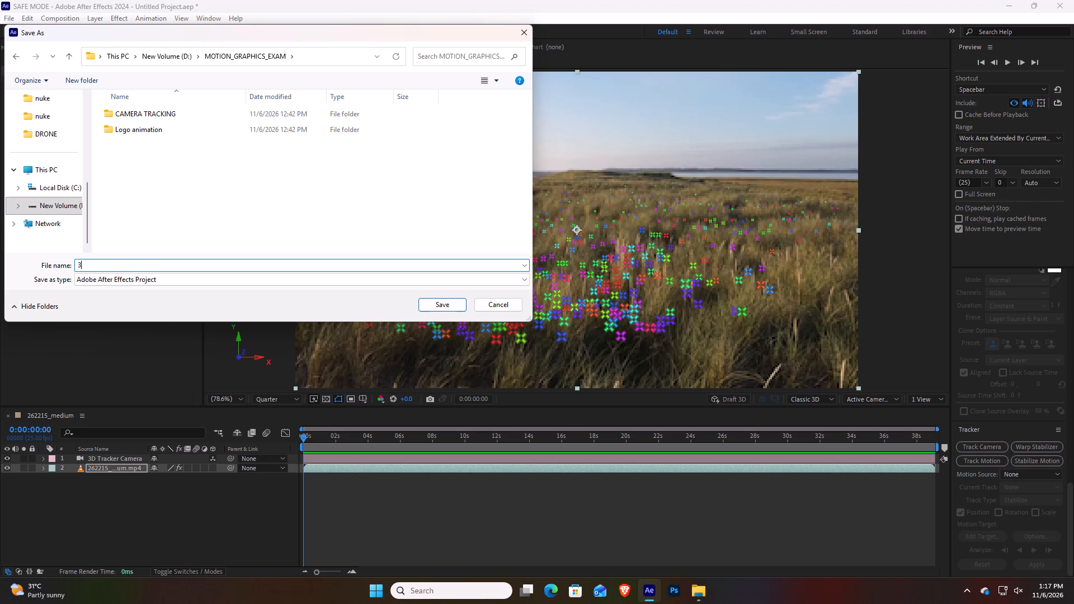
pyautogui.press('d')
pyautogui.write('D')
pyautogui.press('space')
pyautogui.press('BackSpace')
pyautogui.press('BackSpace')
pyautogui.press('space')
pyautogui.write('CAMERA TRACKING')
pyautogui.press('Return')
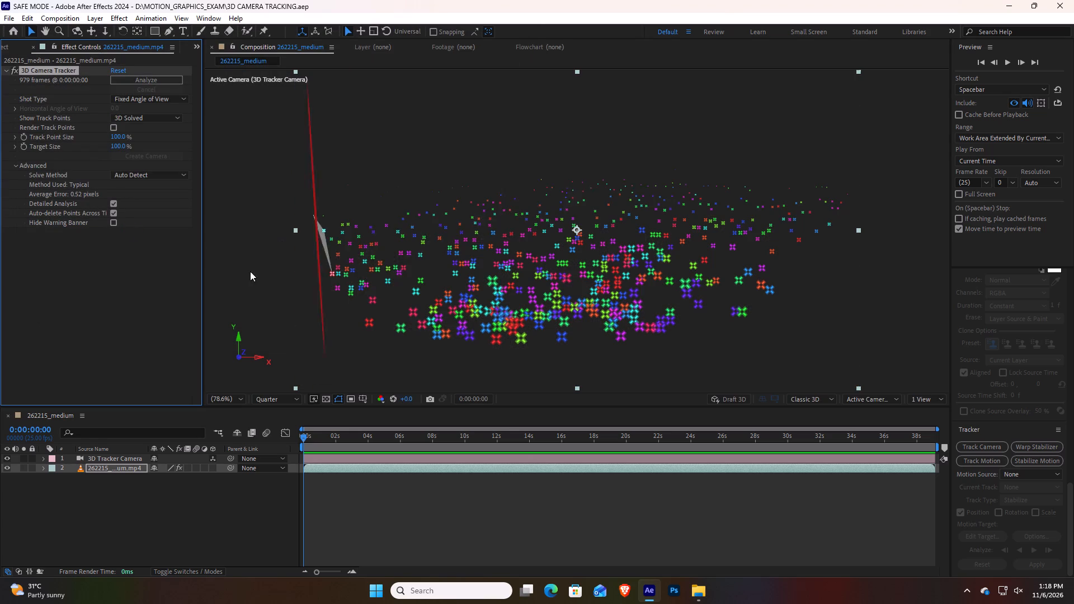
# Display the drone footage's 3D track points and preview the shot from the start, stopping at 0:00:09:19.
pyautogui.click(116, 459)
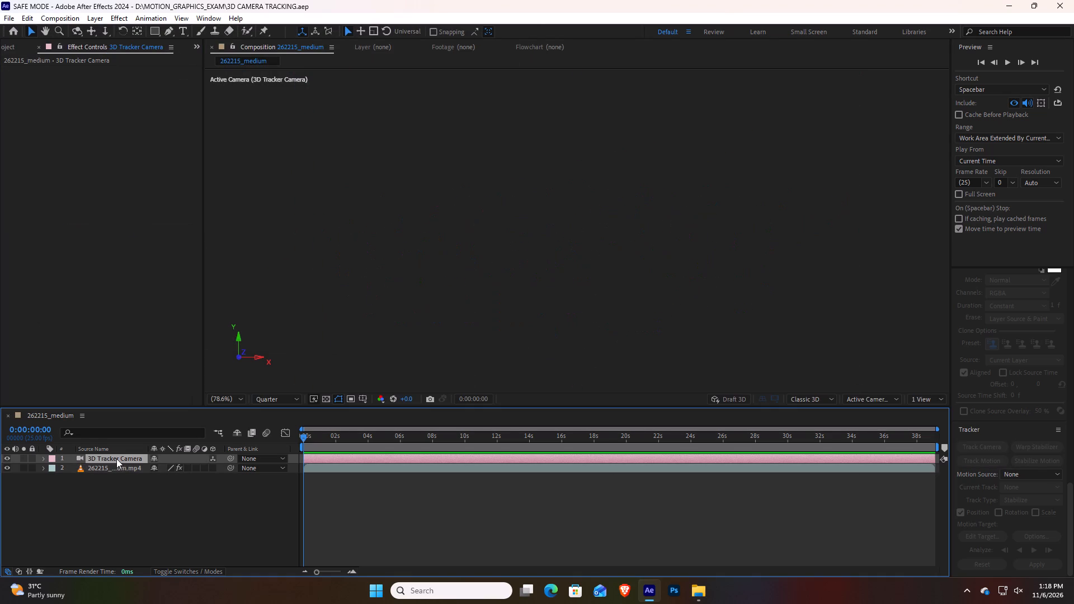
pyautogui.click(116, 469)
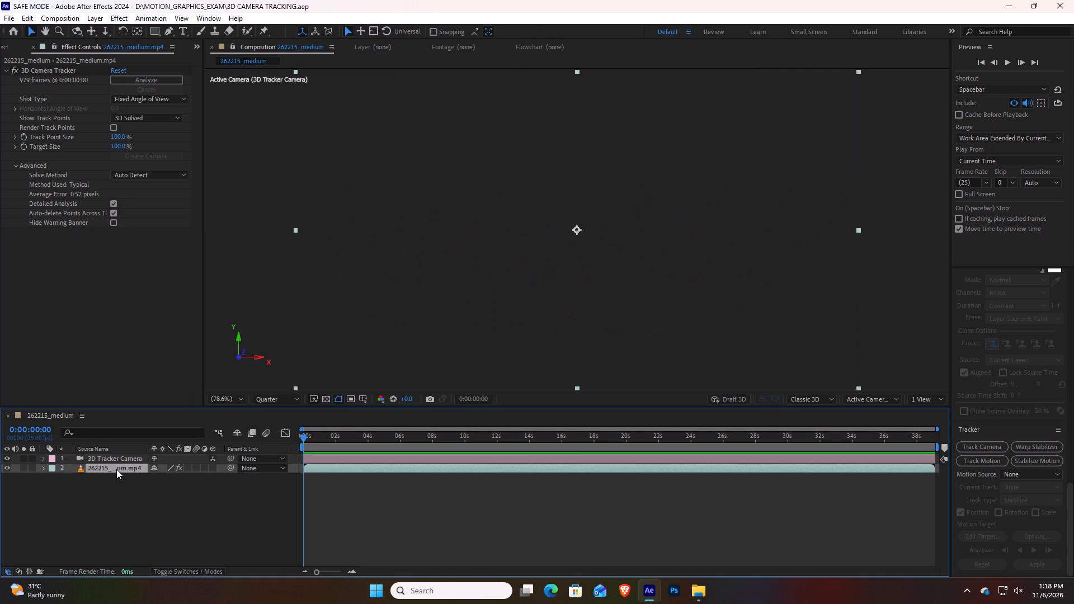
pyautogui.click(399, 310)
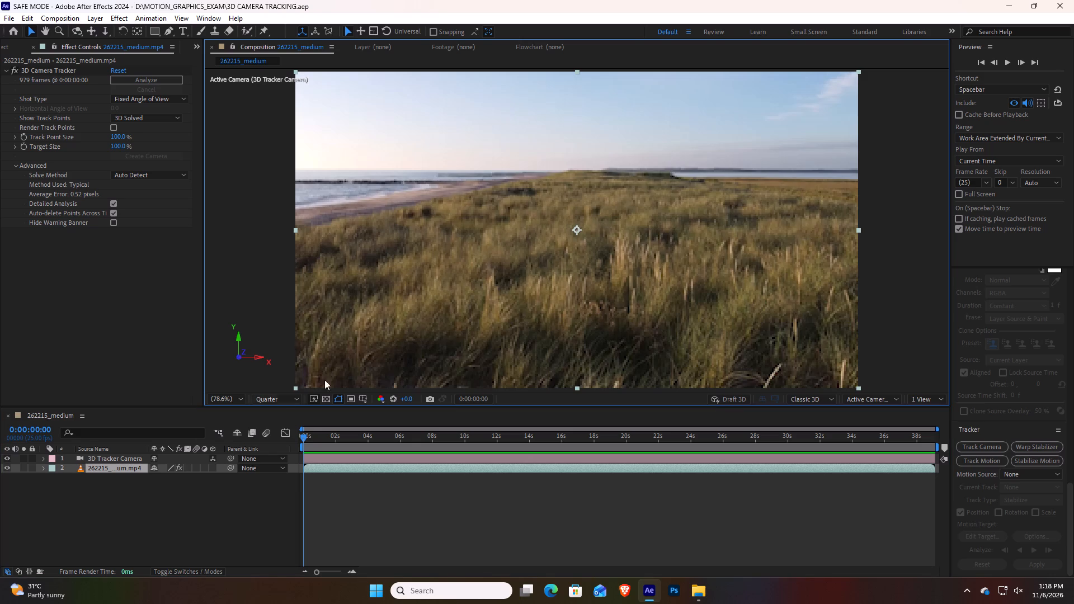
pyautogui.click(117, 460)
pyautogui.click(115, 471)
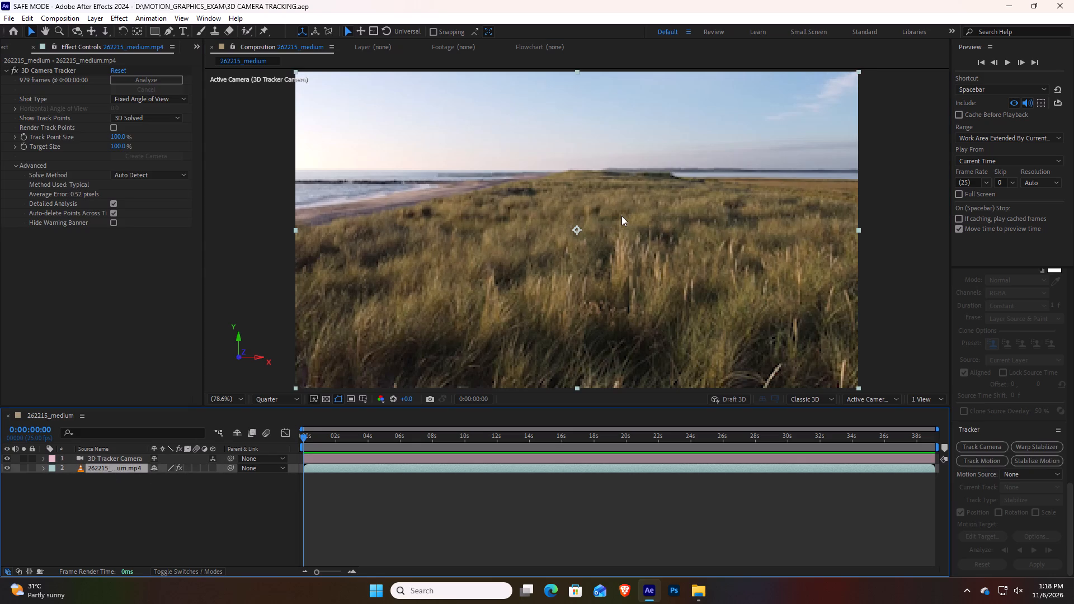
pyautogui.click(76, 70)
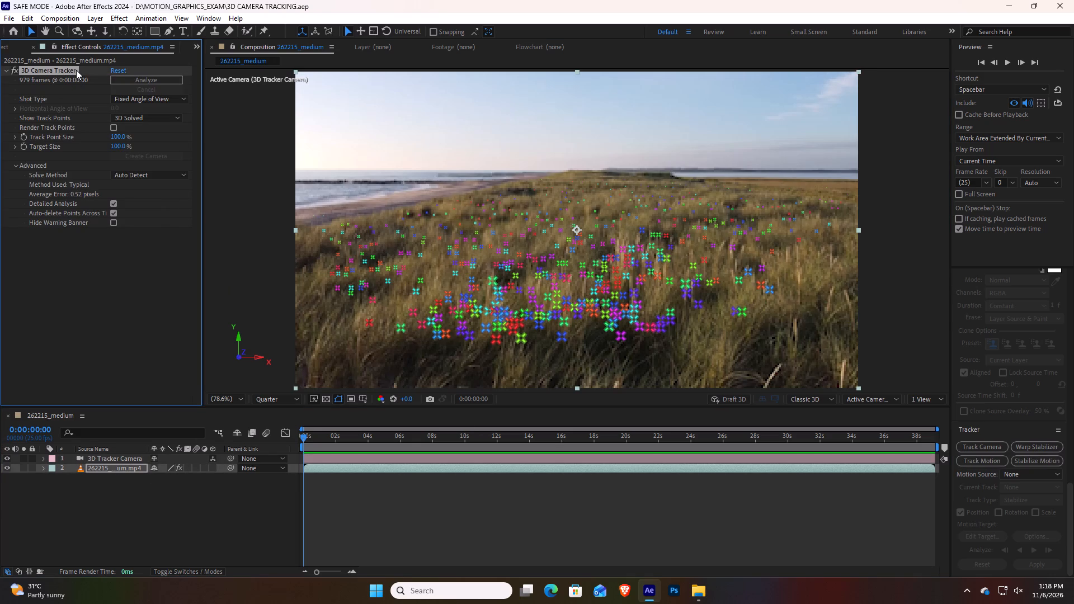
pyautogui.press('space')
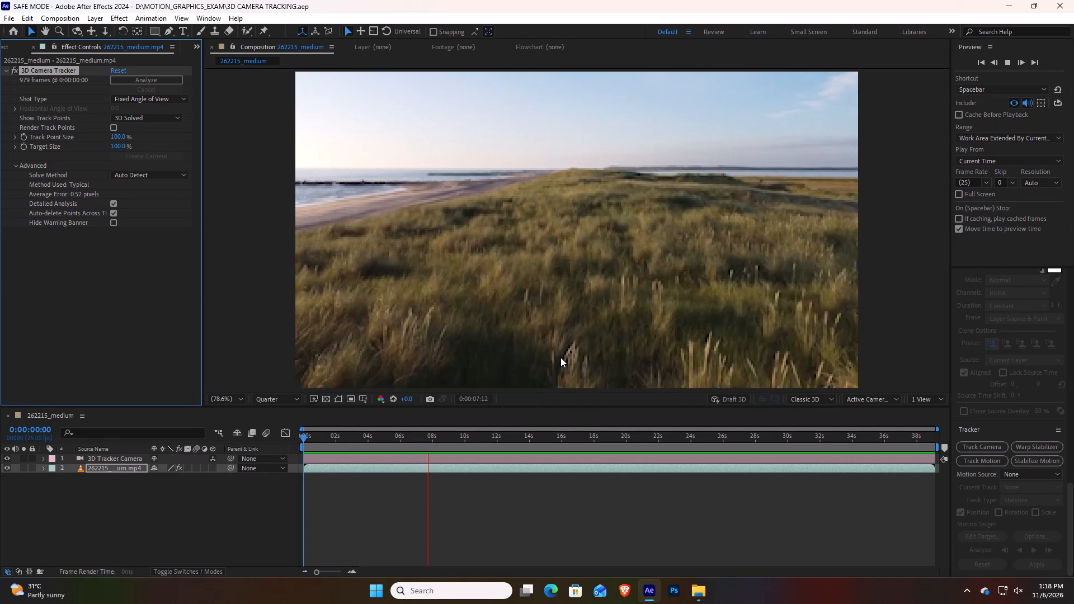
pyautogui.press('space')
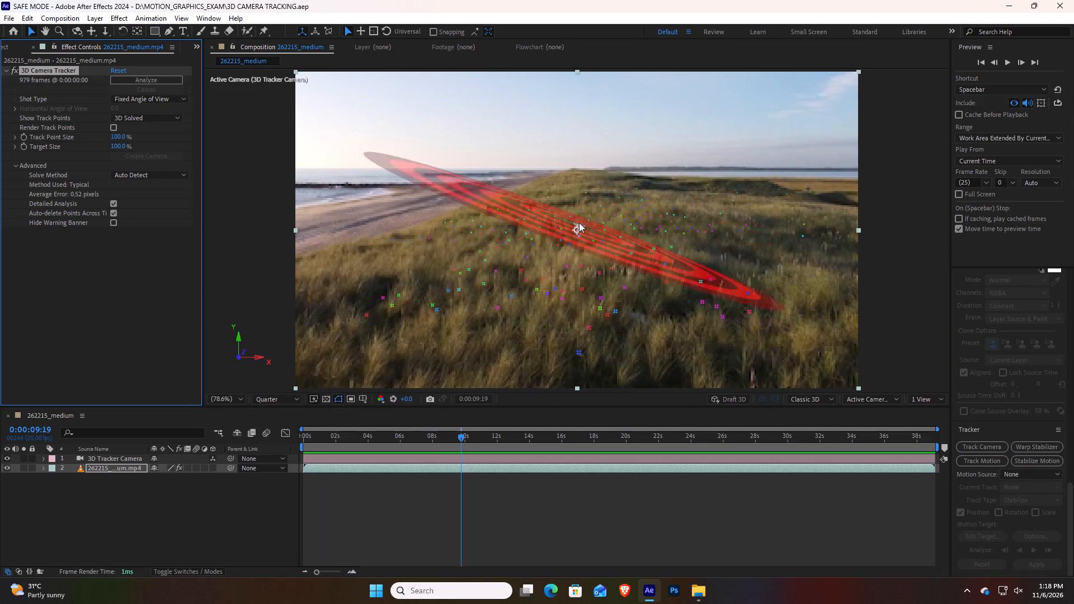
# Select the group of track points across the middle of the dune and create a solid from them.
pyautogui.moveTo(596, 212); pyautogui.dragTo(546, 204, button='right')
pyautogui.click(563, 198)
pyautogui.moveTo(613, 201); pyautogui.dragTo(511, 201)
pyautogui.click(585, 205)
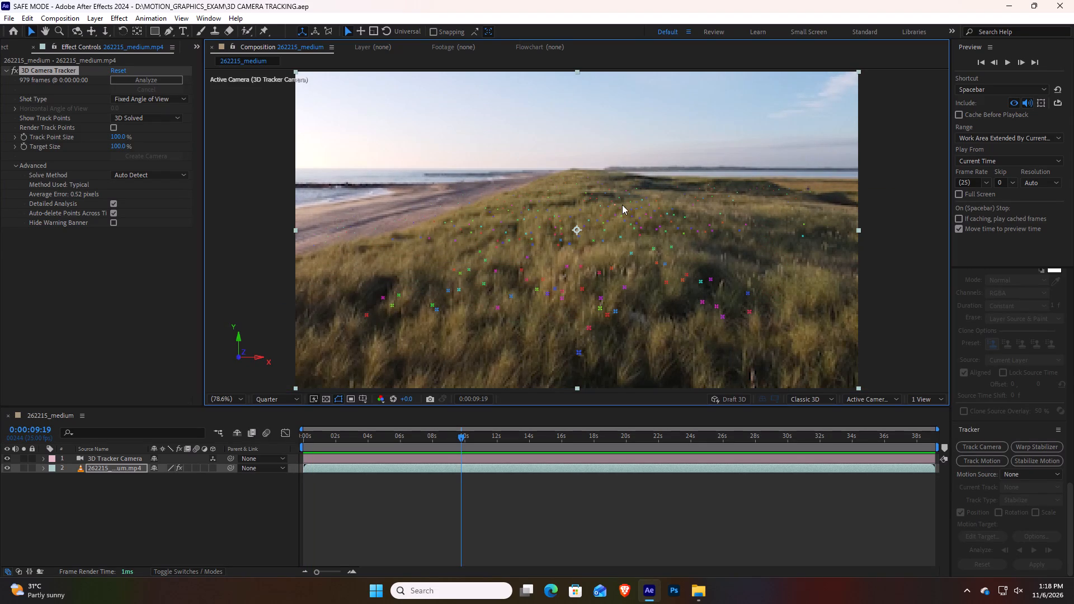
pyautogui.moveTo(622, 205); pyautogui.dragTo(630, 207)
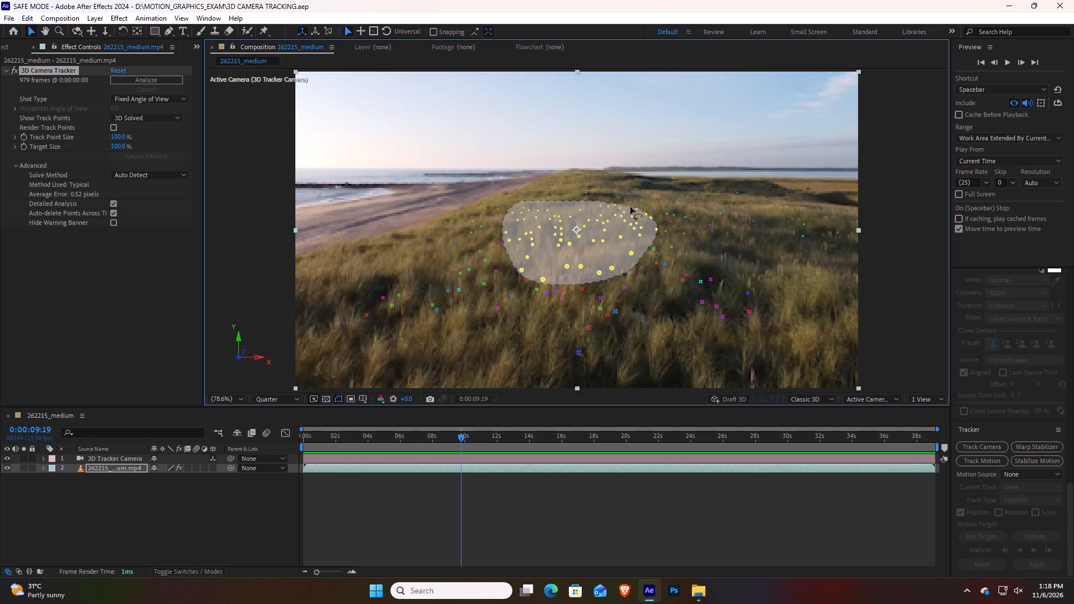
pyautogui.moveTo(630, 207); pyautogui.dragTo(611, 206)
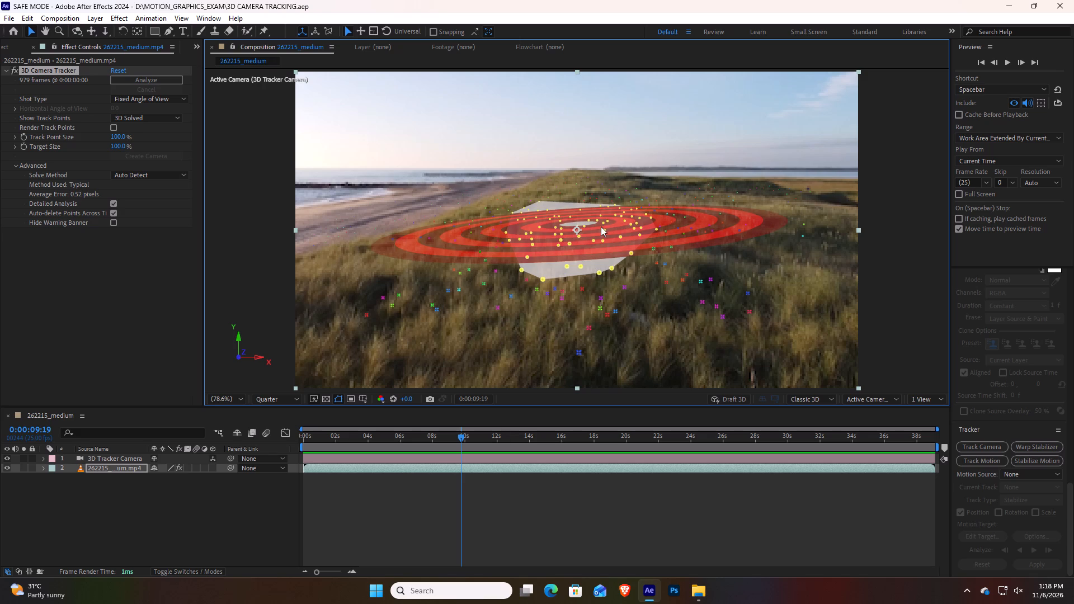
pyautogui.rightClick(569, 245)
pyautogui.click(591, 264)
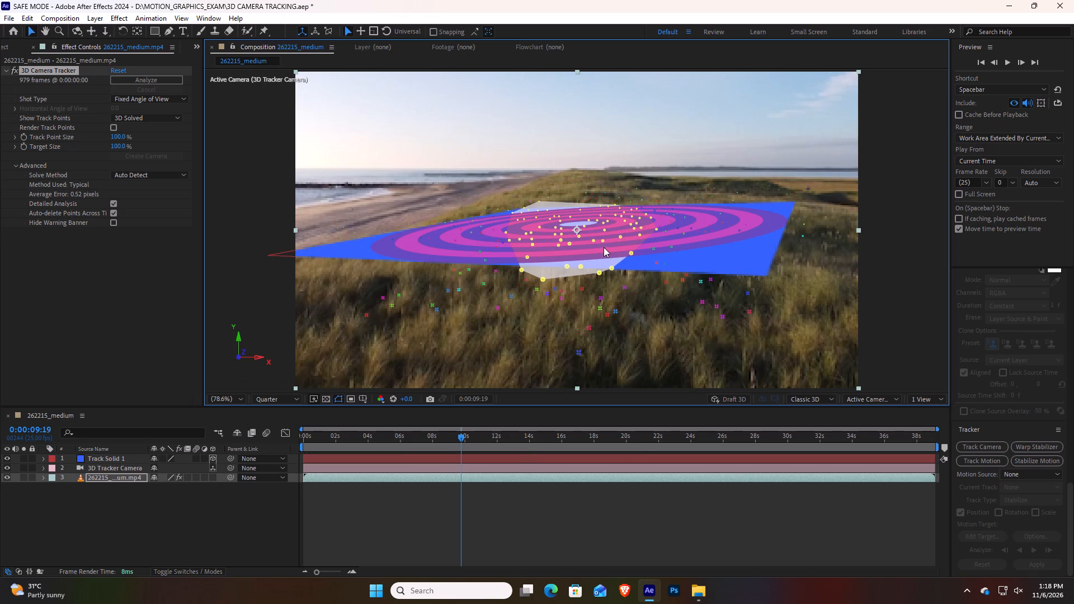
# Set the track solid's orientation to 360° on X, 180° on Y and 0° on Z.
pyautogui.click(117, 461)
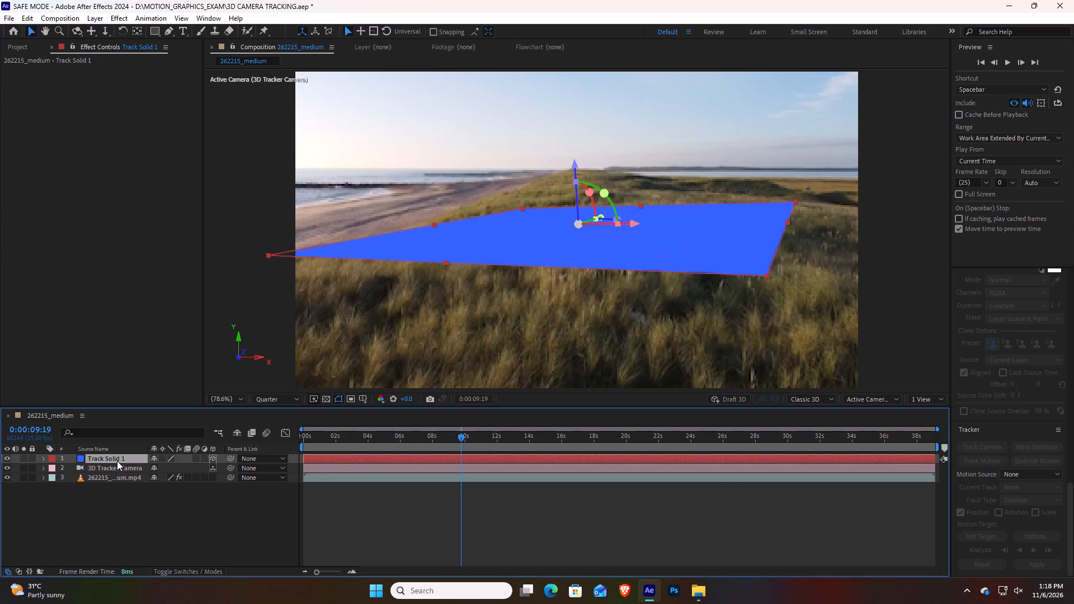
pyautogui.press('r')
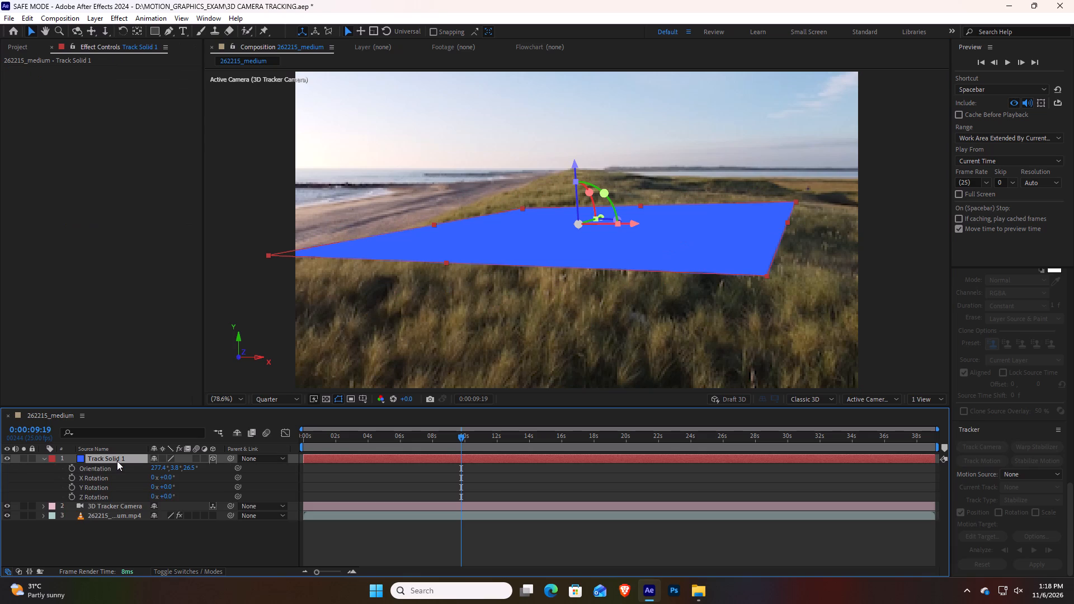
pyautogui.moveTo(153, 465); pyautogui.dragTo(180, 467)
pyautogui.moveTo(180, 467); pyautogui.dragTo(183, 468)
pyautogui.hotkey('ctrl', 'z')
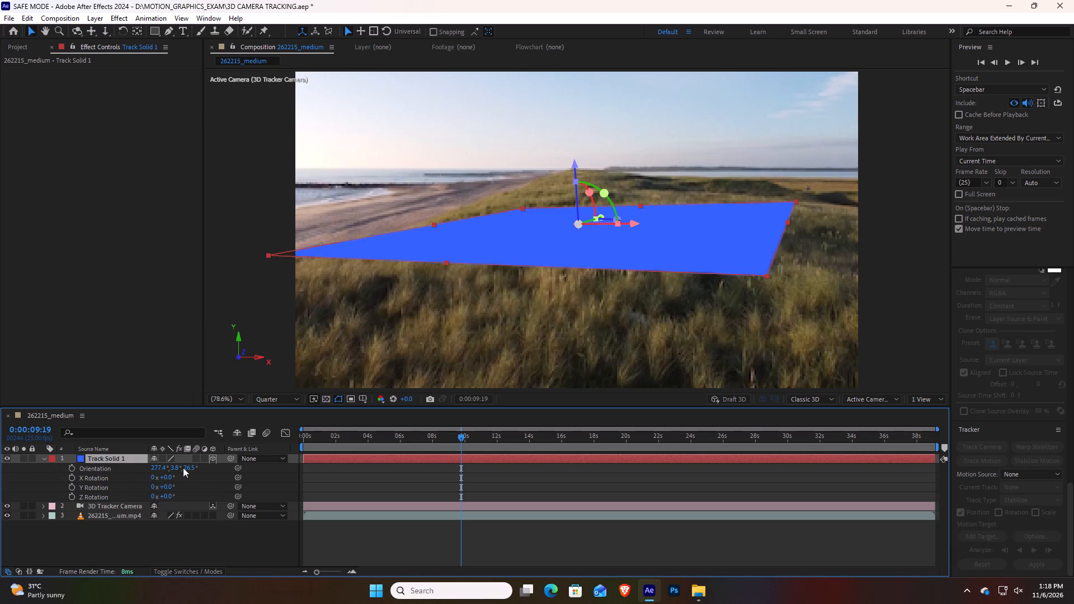
pyautogui.click(173, 470)
pyautogui.write('180')
pyautogui.press('Return')
pyautogui.click(154, 471)
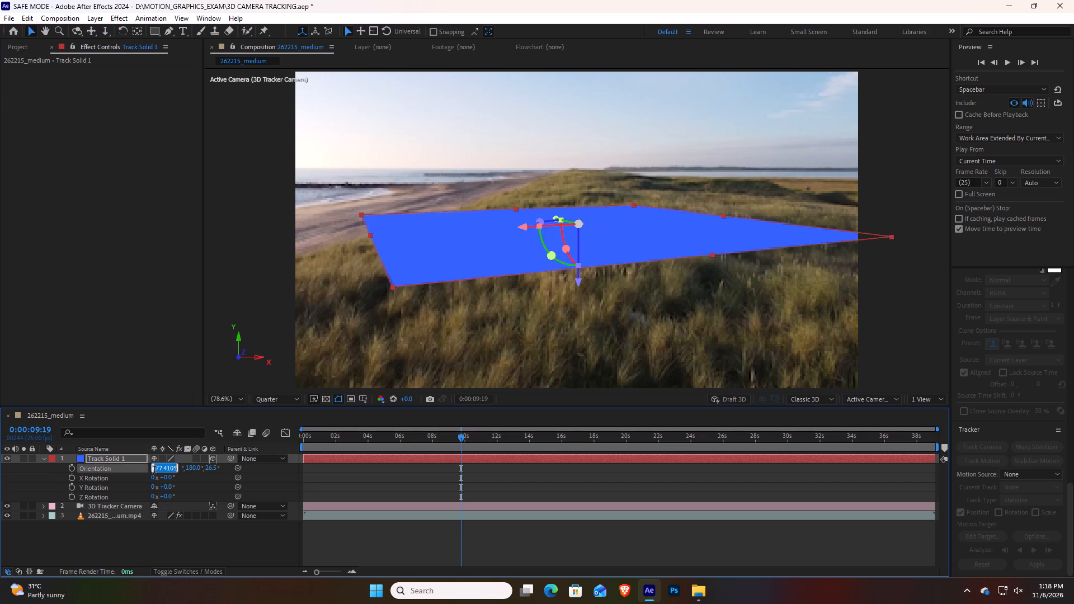
pyautogui.write('360')
pyautogui.press('Return')
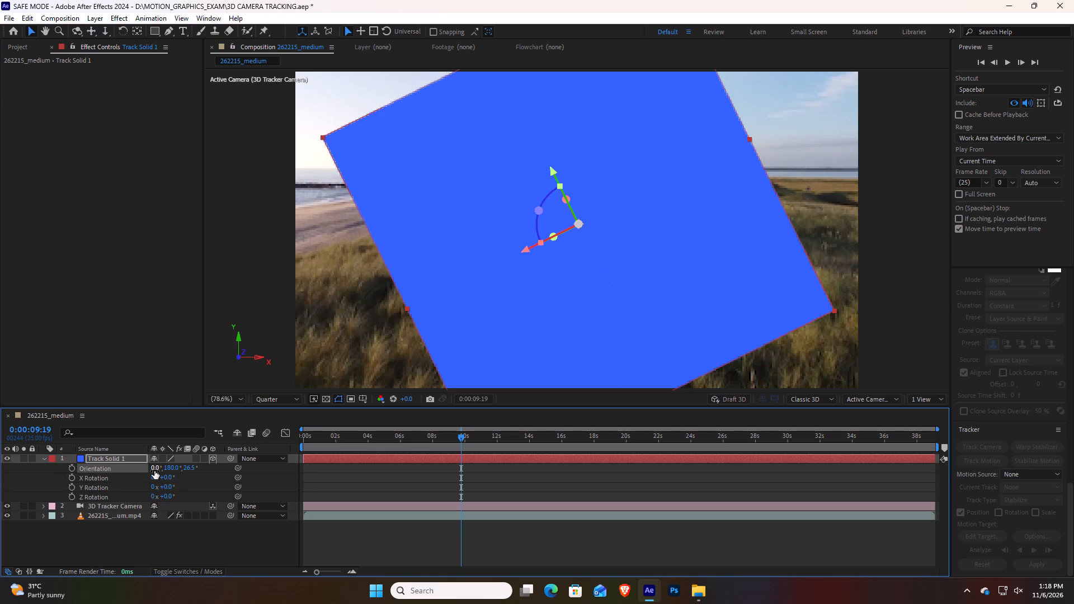
pyautogui.click(188, 466)
pyautogui.press('0')
pyautogui.press('Return')
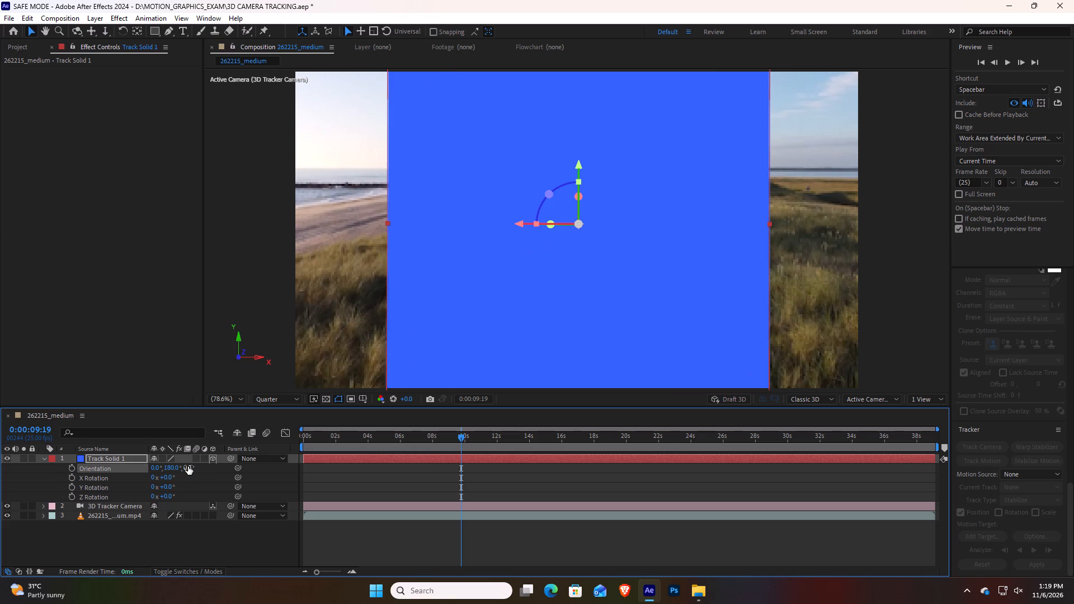
# Adjust the track solid's X orientation slightly to 1°, keeping Y at 180° and Z at 0°.
pyautogui.scroll(-3, 483, 365)
pyautogui.scroll(2, 483, 365)
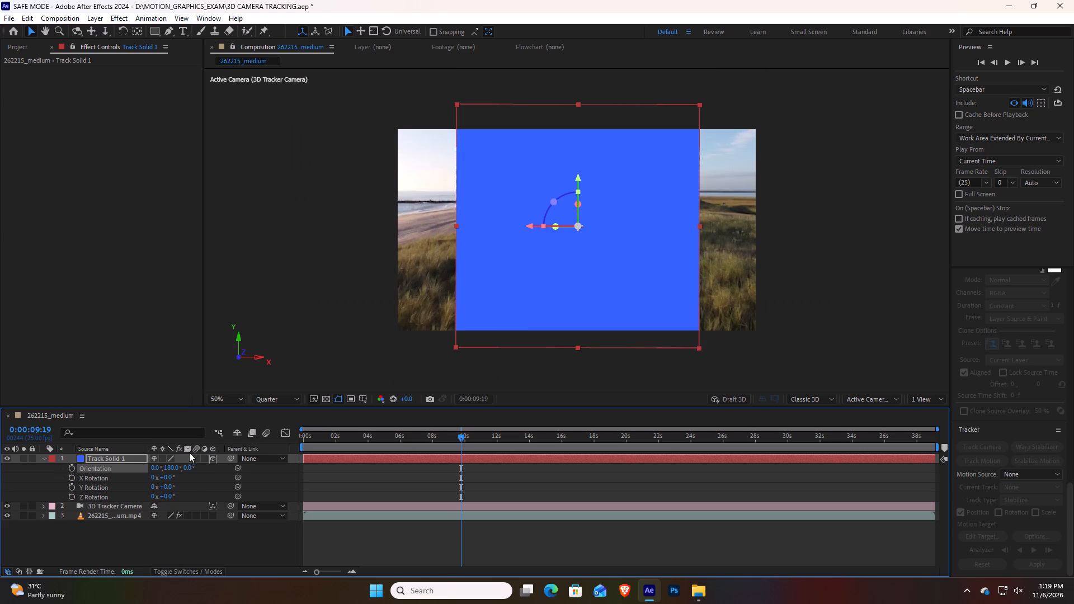
pyautogui.moveTo(167, 466); pyautogui.dragTo(181, 467)
pyautogui.hotkey('ctrl', 'z')
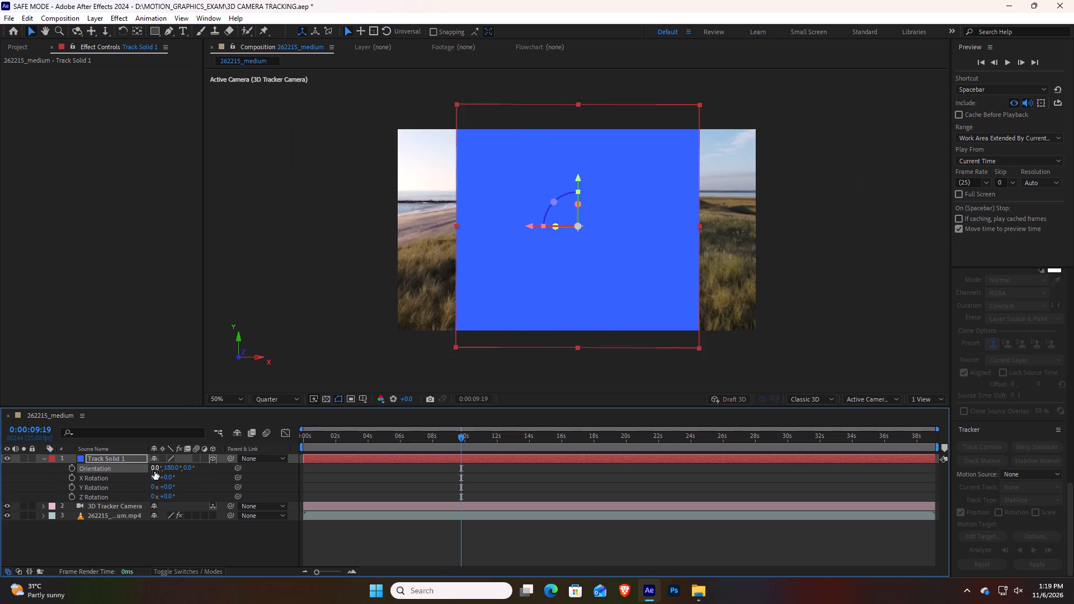
pyautogui.click(154, 471)
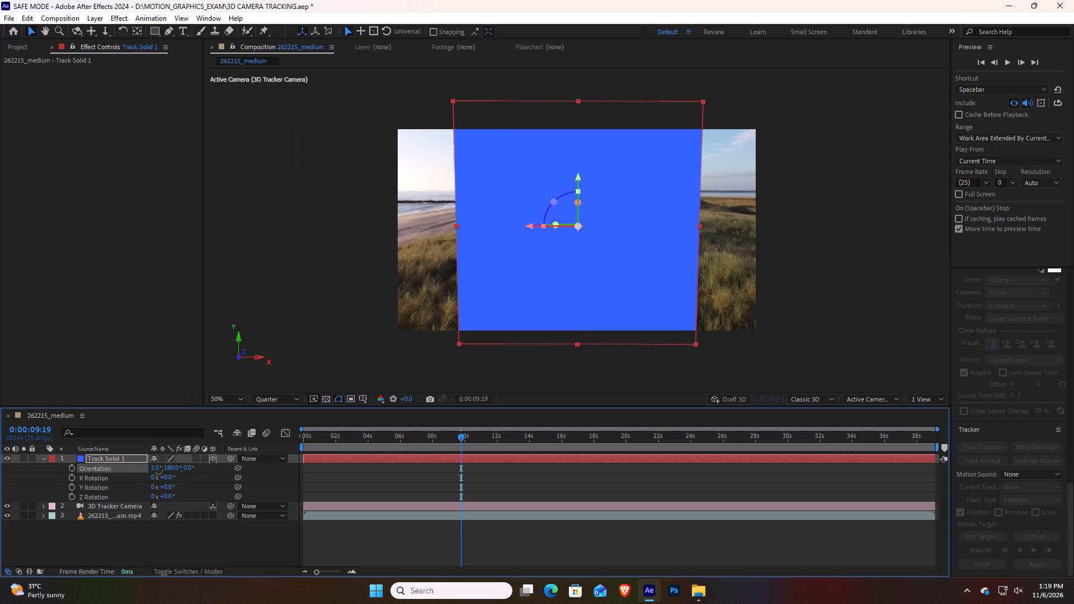
# Scrub the drone shot between about 8 and 11 seconds to check how the track solid follows the dune.
pyautogui.moveTo(458, 433); pyautogui.dragTo(425, 437)
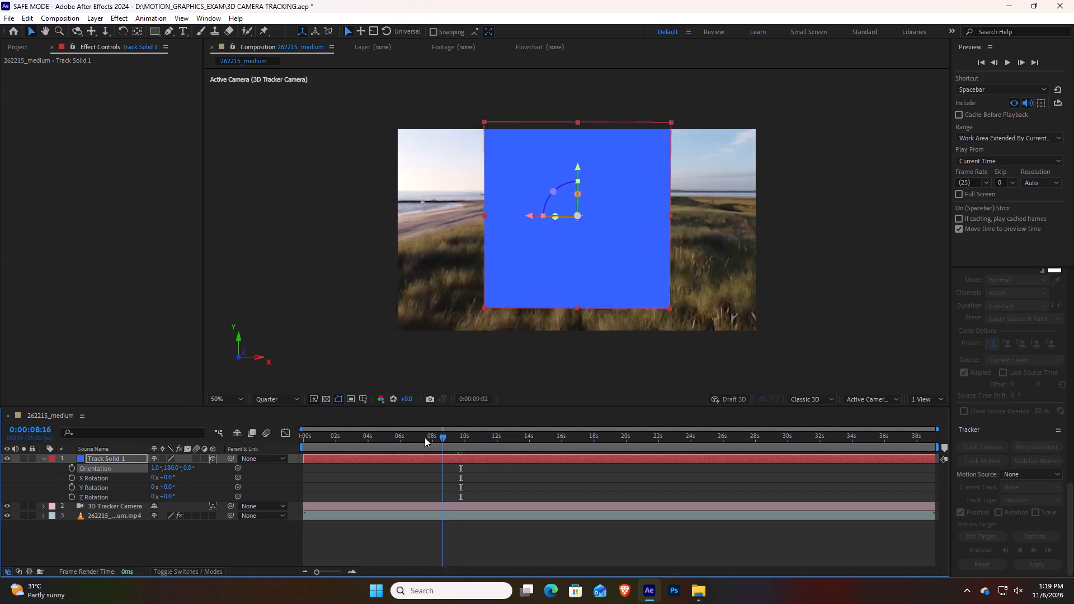
pyautogui.moveTo(425, 437); pyautogui.dragTo(464, 456)
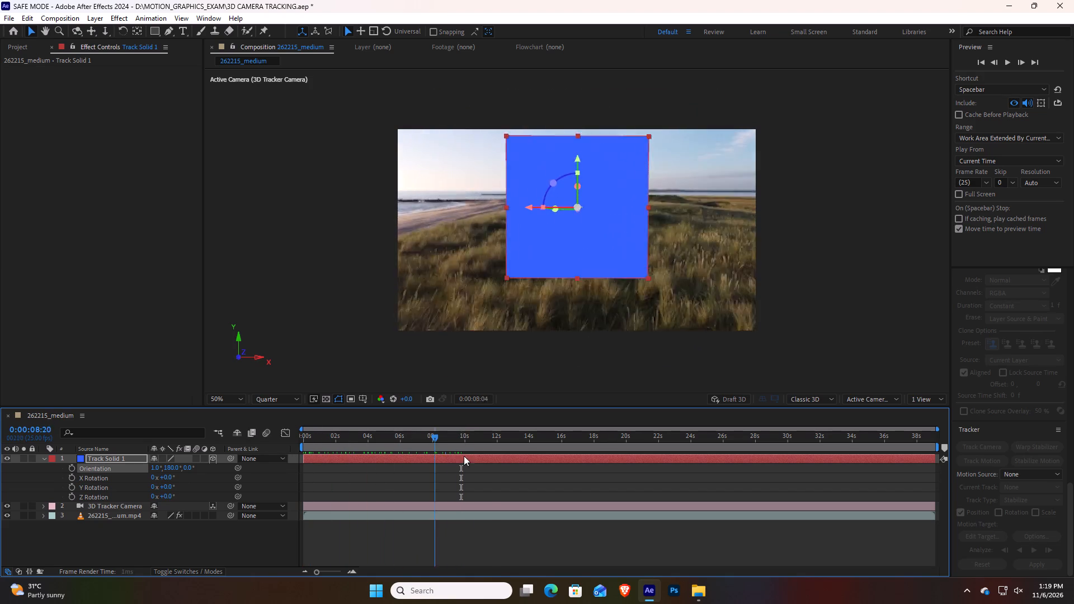
pyautogui.moveTo(464, 456); pyautogui.dragTo(458, 472)
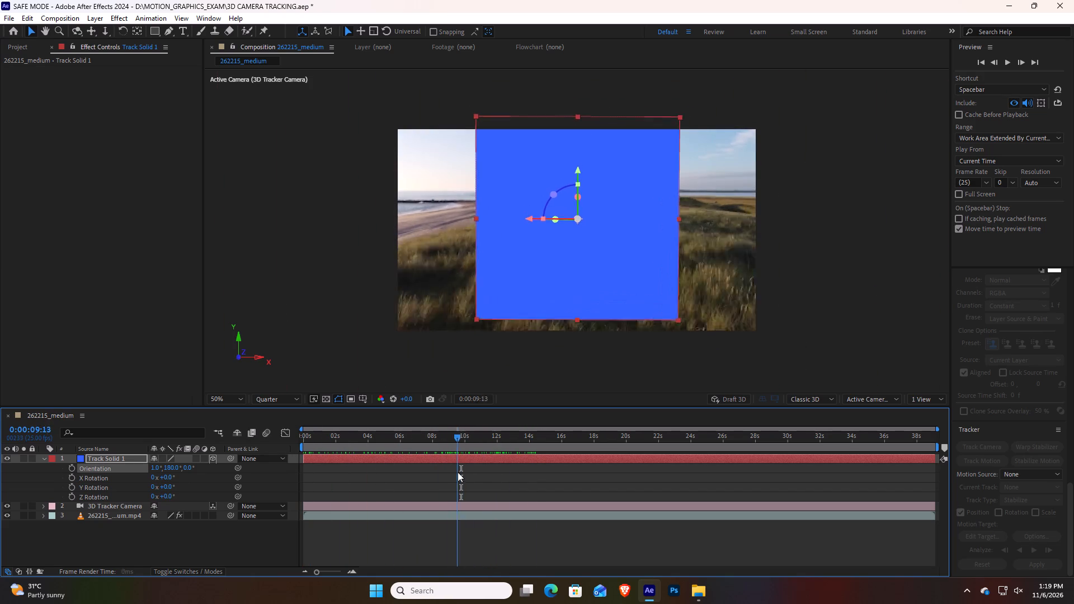
pyautogui.moveTo(458, 472); pyautogui.dragTo(477, 477)
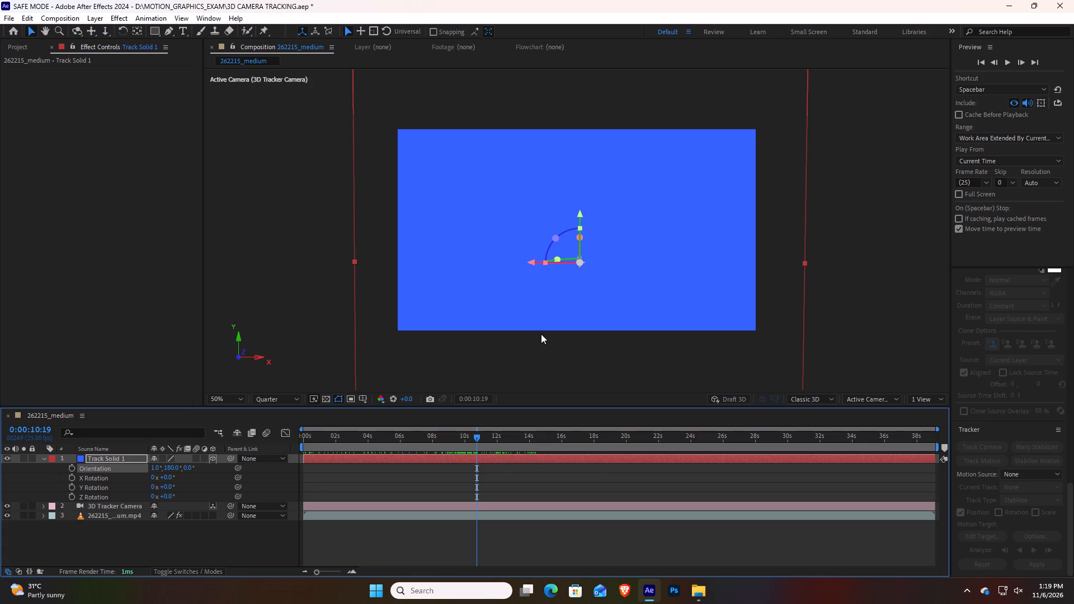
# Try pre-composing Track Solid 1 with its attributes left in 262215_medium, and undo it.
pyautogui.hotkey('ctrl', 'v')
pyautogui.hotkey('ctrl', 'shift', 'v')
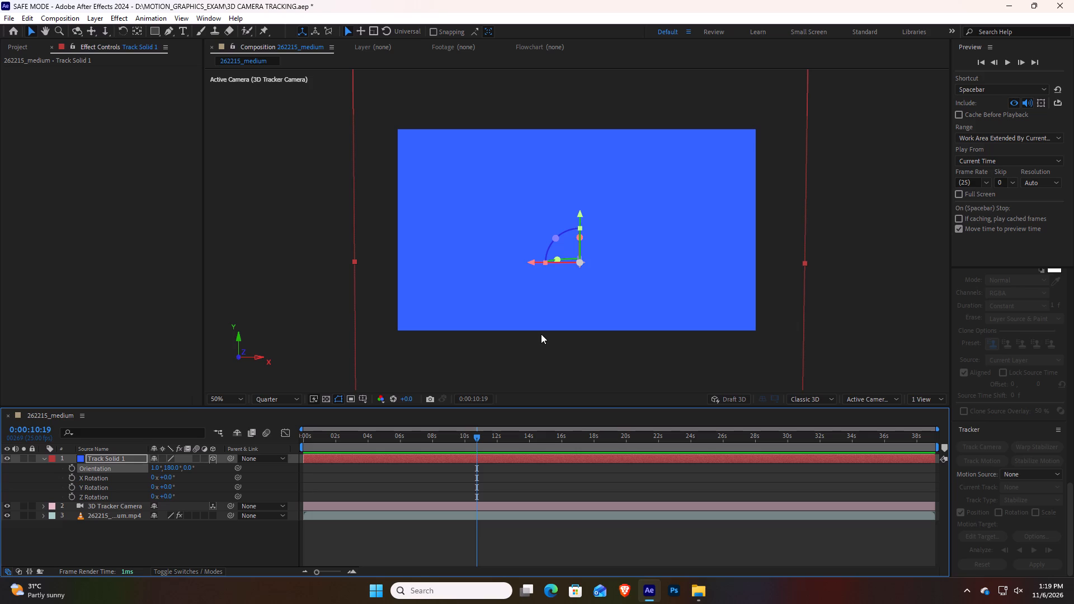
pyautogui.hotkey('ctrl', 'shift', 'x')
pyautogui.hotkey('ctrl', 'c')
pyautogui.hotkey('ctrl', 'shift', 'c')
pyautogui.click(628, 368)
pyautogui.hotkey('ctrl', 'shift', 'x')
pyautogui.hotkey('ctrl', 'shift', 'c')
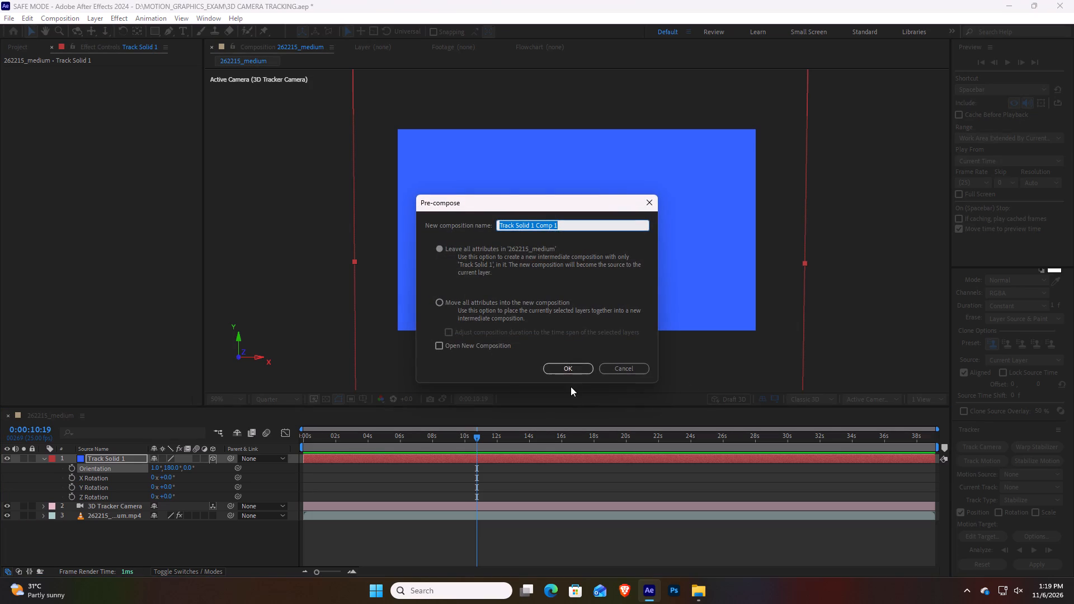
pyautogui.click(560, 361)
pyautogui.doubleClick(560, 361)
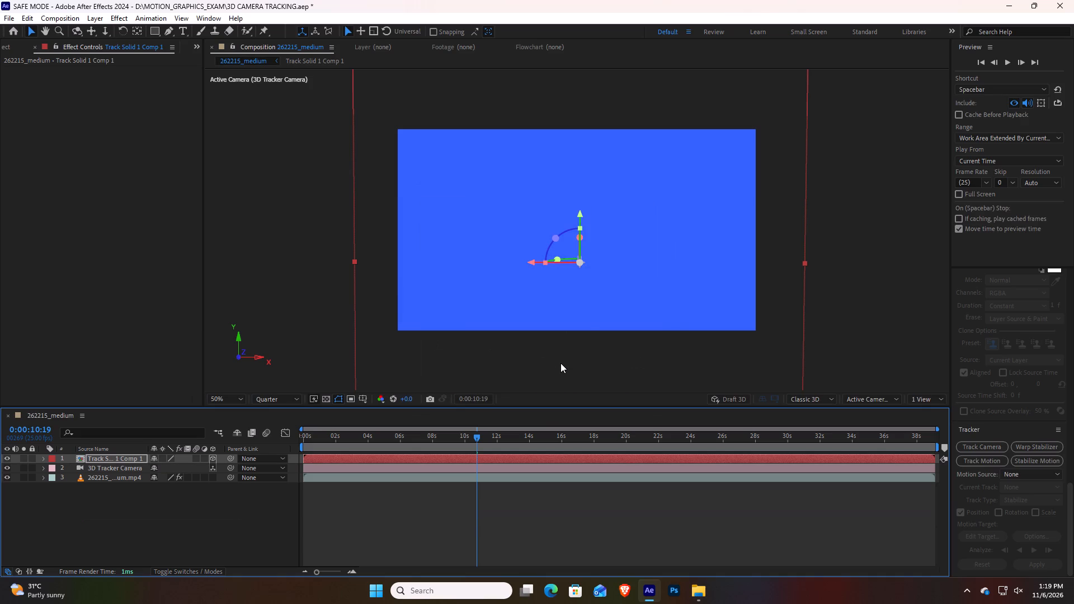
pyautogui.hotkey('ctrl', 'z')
# Return to 0:00:00:00 and pre-compose Track Solid 1, leaving all attributes in 262215_medium.
pyautogui.moveTo(479, 436); pyautogui.dragTo(356, 441)
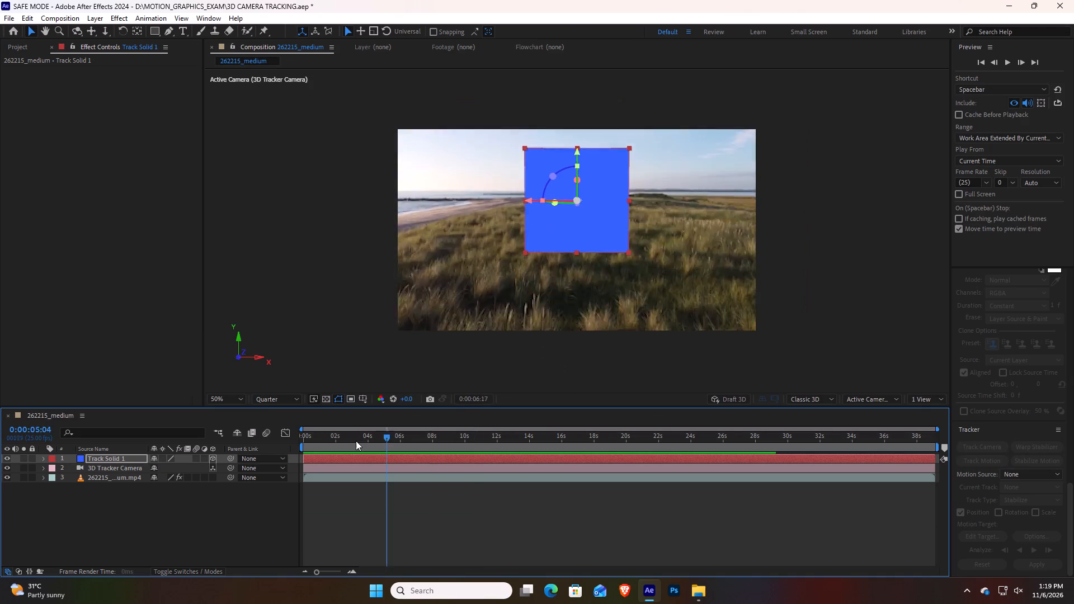
pyautogui.moveTo(356, 441); pyautogui.dragTo(301, 441)
pyautogui.doubleClick(96, 460)
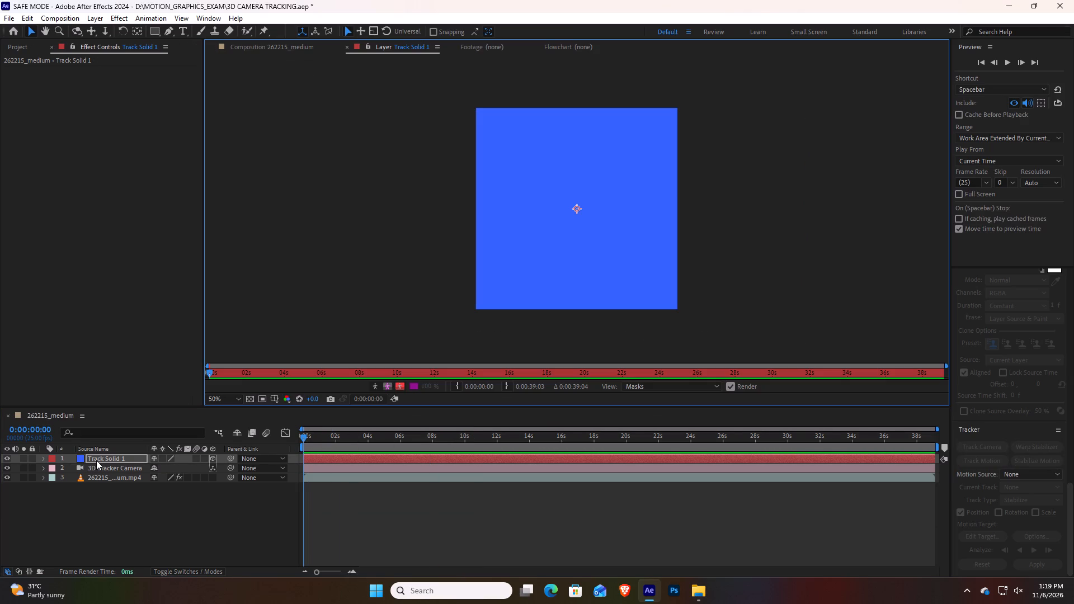
pyautogui.rightClick(96, 460)
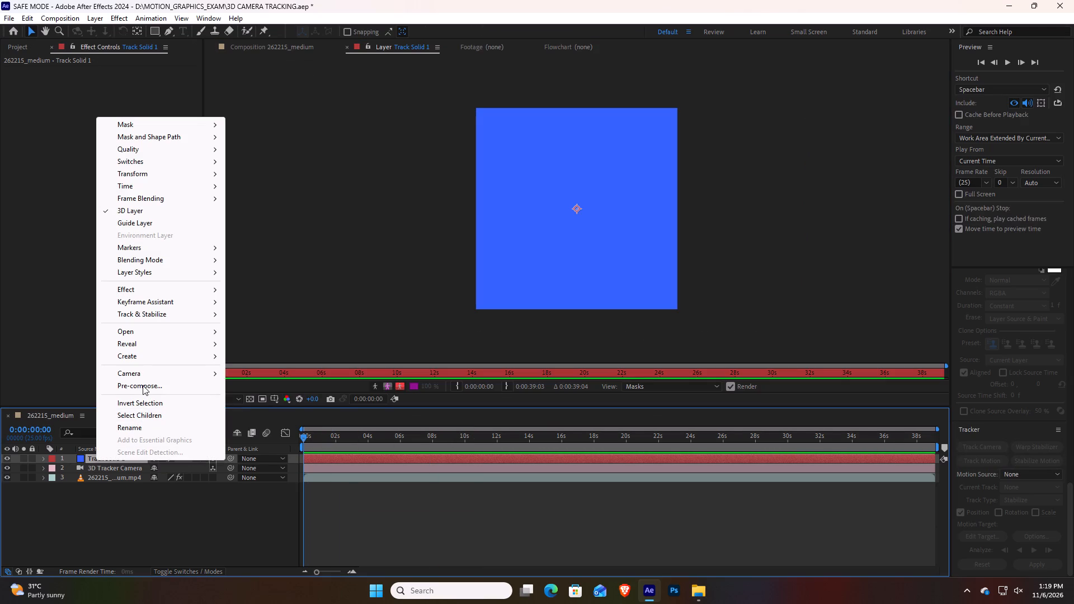
pyautogui.click(143, 382)
pyautogui.click(558, 366)
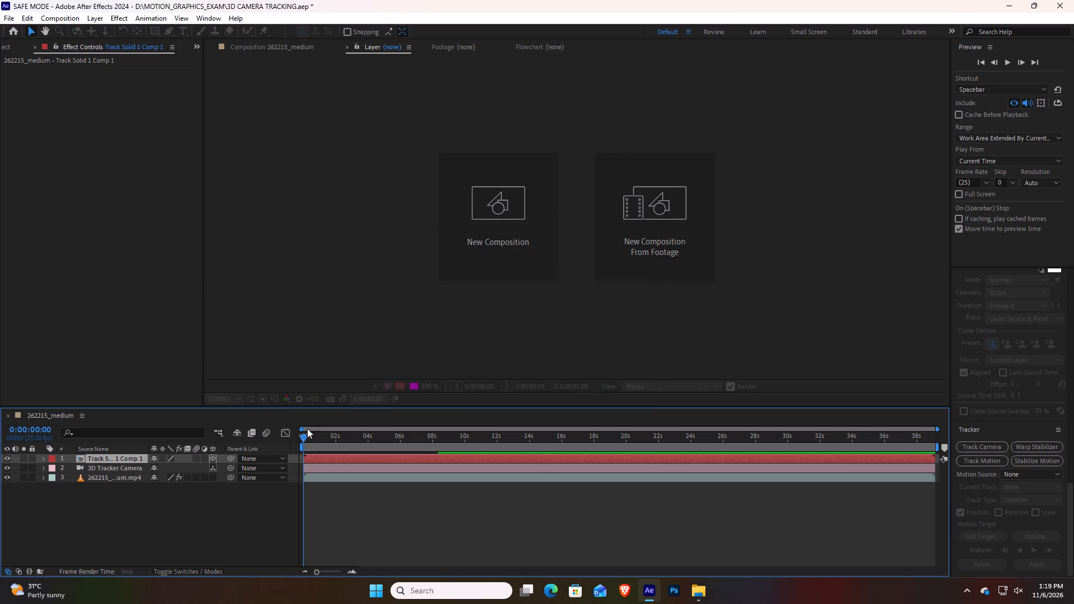
# Open the track solid's pre-composition for editing.
pyautogui.moveTo(302, 438); pyautogui.dragTo(291, 456)
pyautogui.click(112, 459)
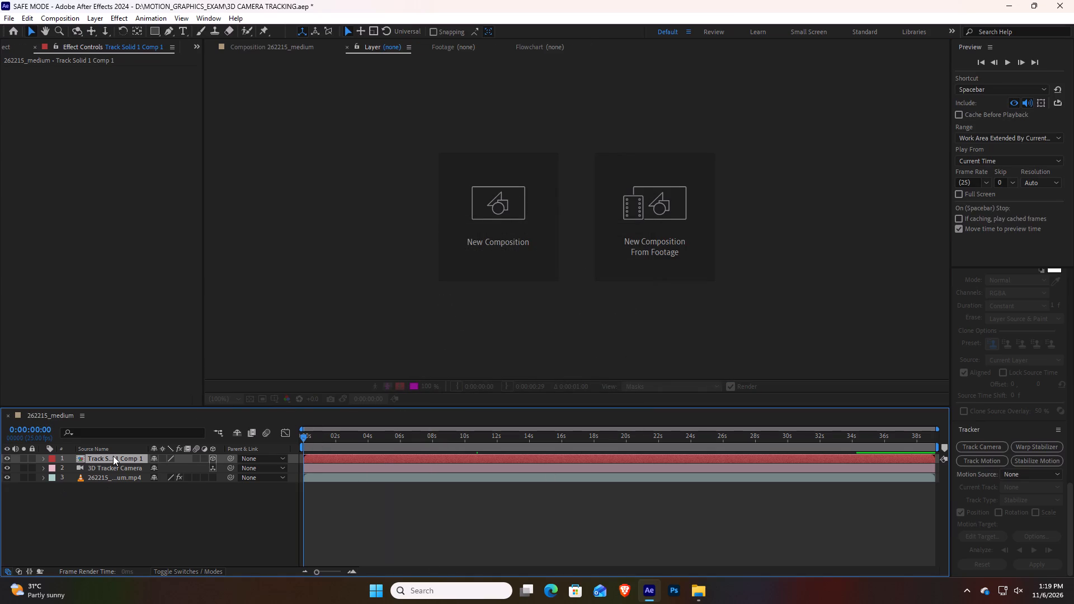
pyautogui.click(112, 463)
pyautogui.click(118, 476)
pyautogui.click(118, 466)
pyautogui.doubleClick(118, 457)
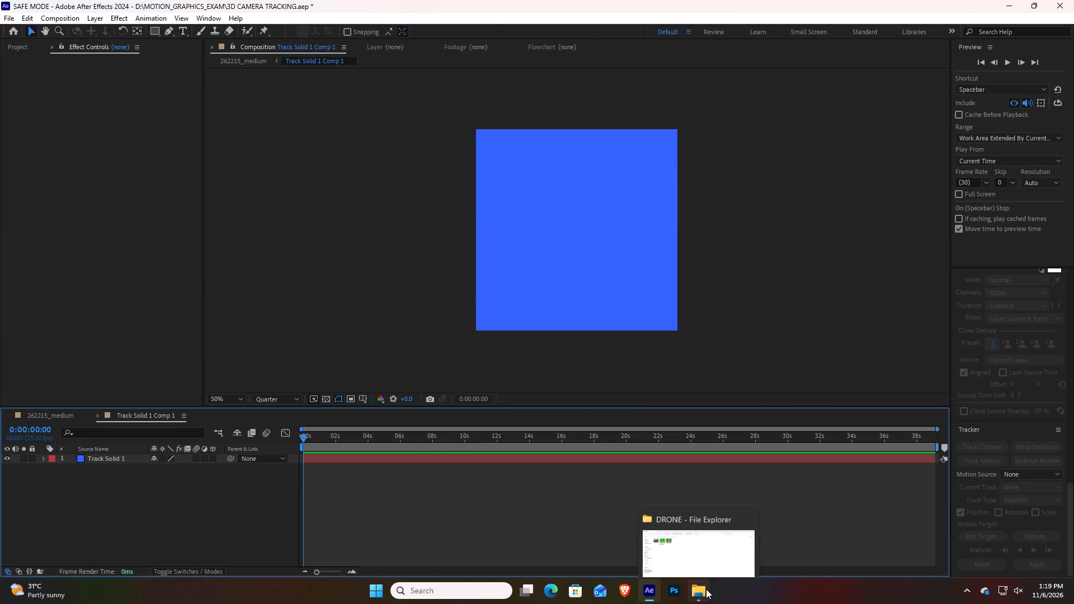
# Import the videoplayback portal clip from the DRONE folder into the project and save the project.
pyautogui.click(27, 50)
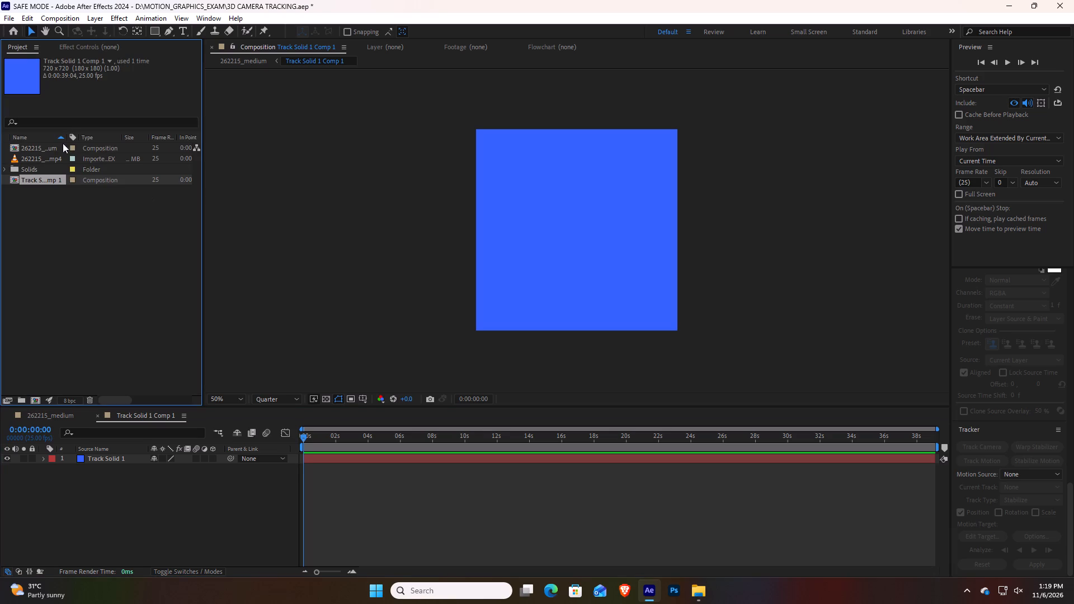
pyautogui.rightClick(121, 257)
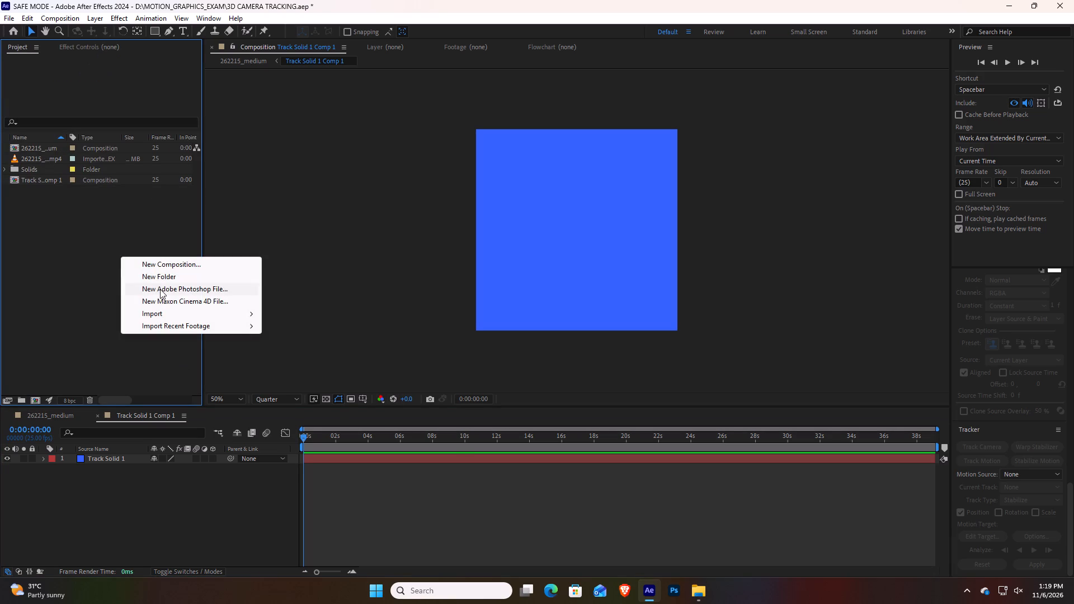
pyautogui.click(172, 314)
pyautogui.click(335, 311)
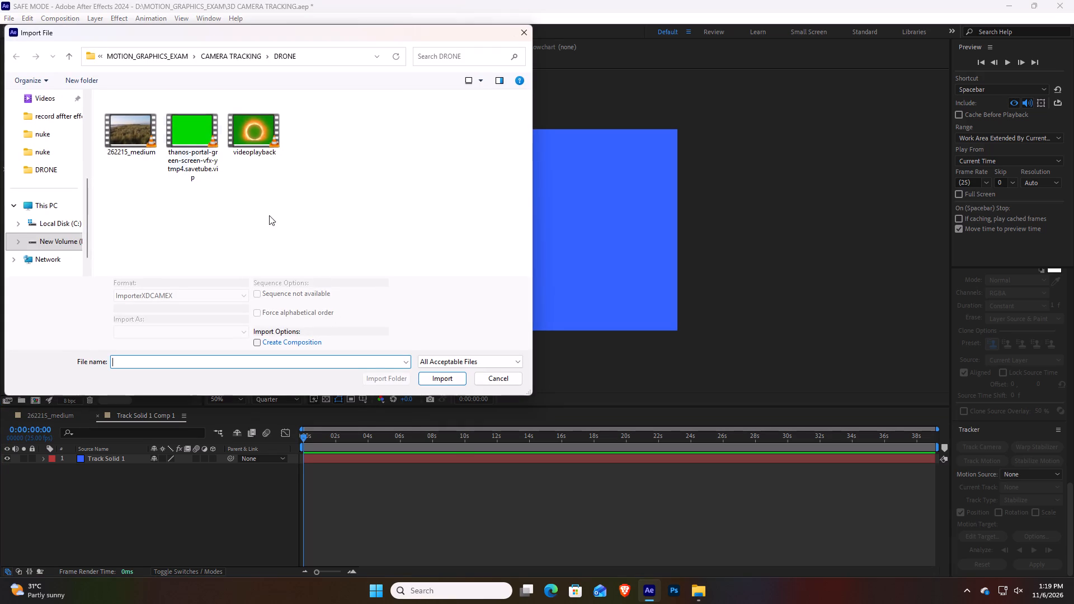
pyautogui.click(270, 123)
pyautogui.click(467, 377)
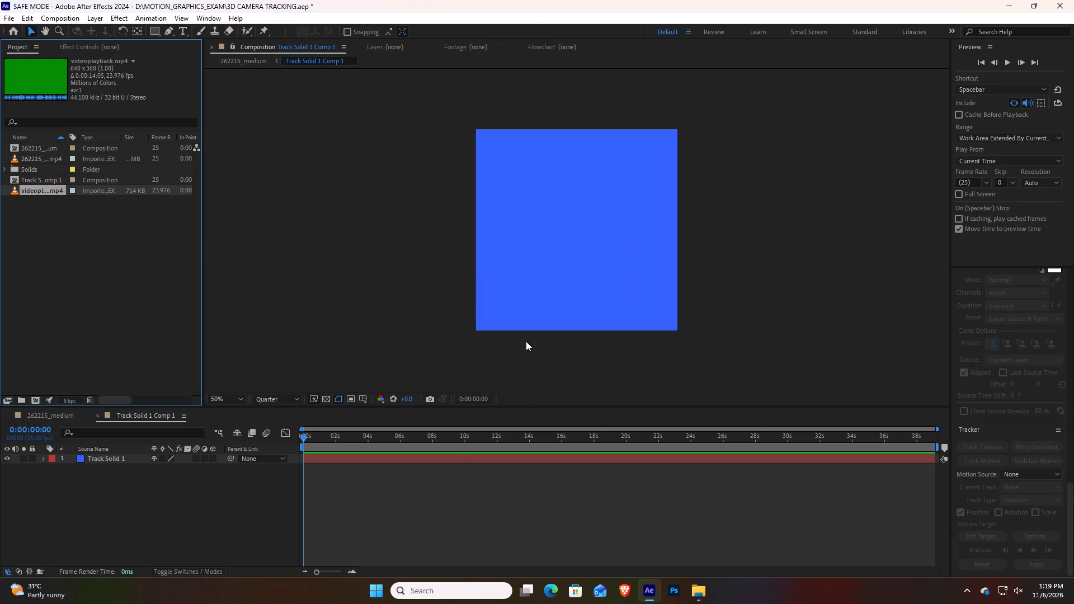
pyautogui.hotkey('ctrl', 's')
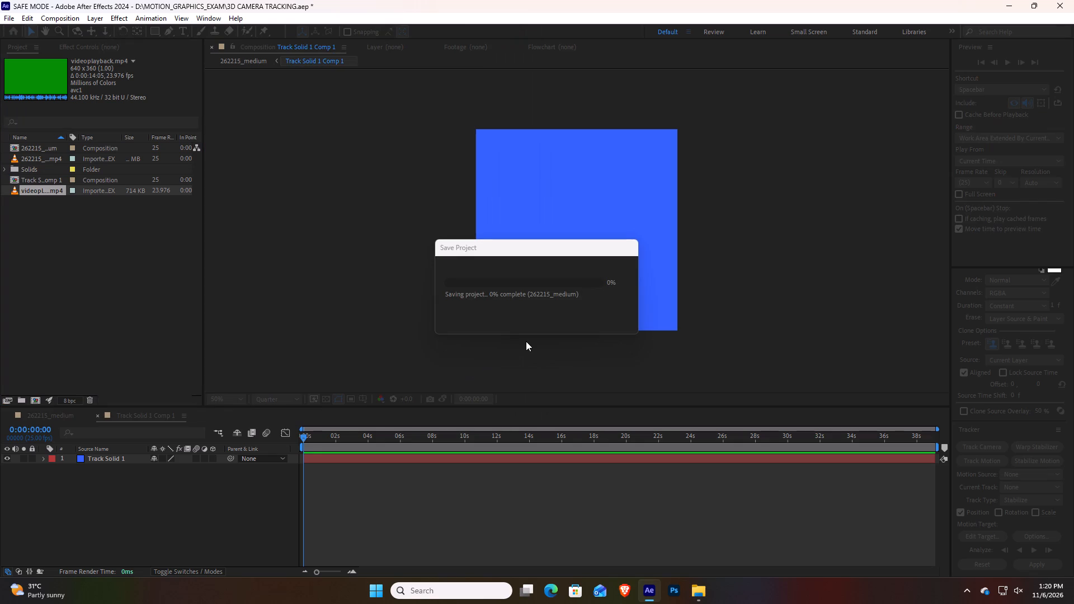
# Add videoplayback.mp4 to the pre-composition and place it above Track Solid 1.
pyautogui.moveTo(35, 191); pyautogui.dragTo(103, 480)
pyautogui.moveTo(106, 469); pyautogui.dragTo(105, 459)
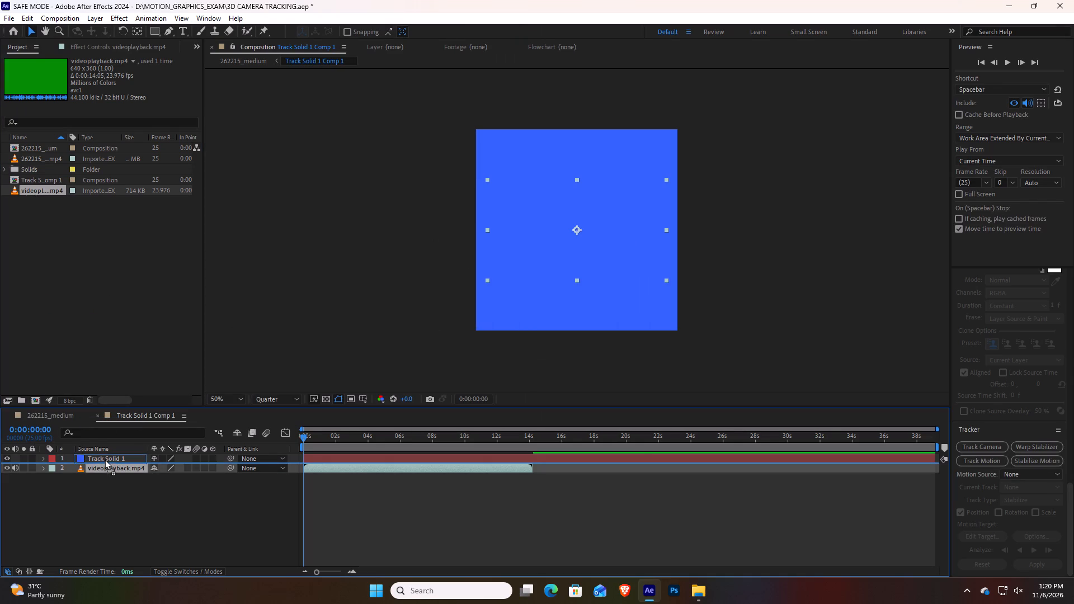
pyautogui.moveTo(105, 459); pyautogui.dragTo(105, 455)
# Find where the portal is open, around 0:00:08:15, and enlarge the clip until it extends past both sides of the solid.
pyautogui.moveTo(301, 432); pyautogui.dragTo(442, 457)
pyautogui.moveTo(442, 440); pyautogui.dragTo(466, 452)
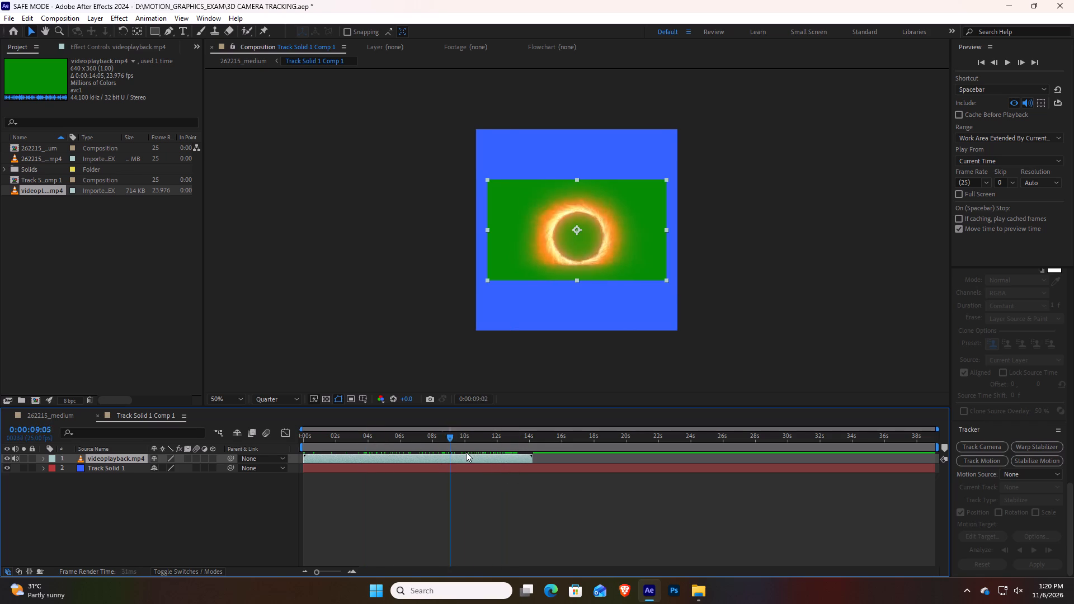
pyautogui.moveTo(466, 452); pyautogui.dragTo(506, 461)
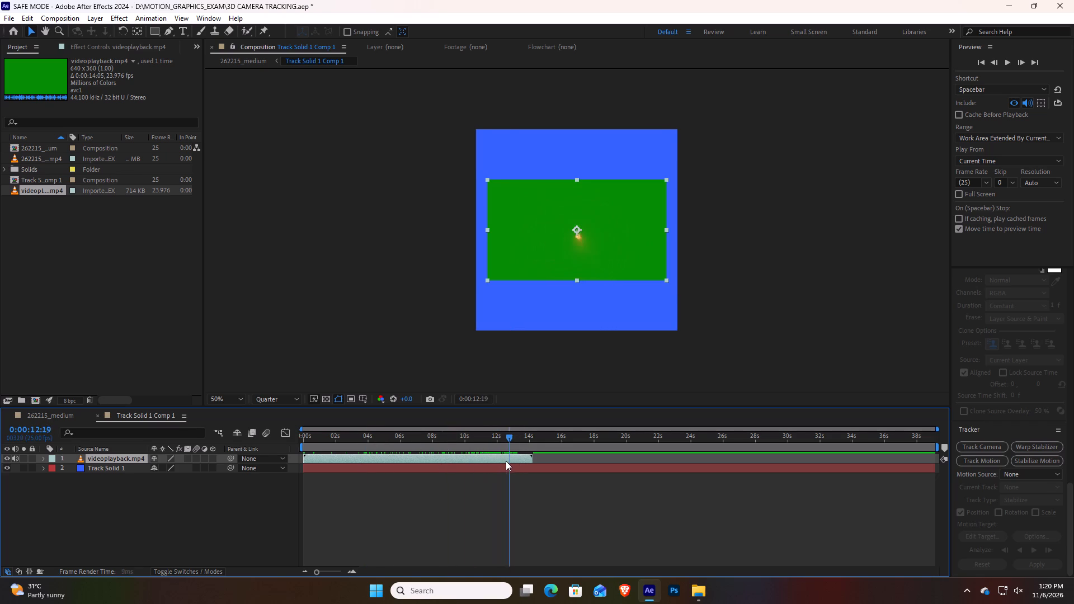
pyautogui.moveTo(506, 461); pyautogui.dragTo(496, 463)
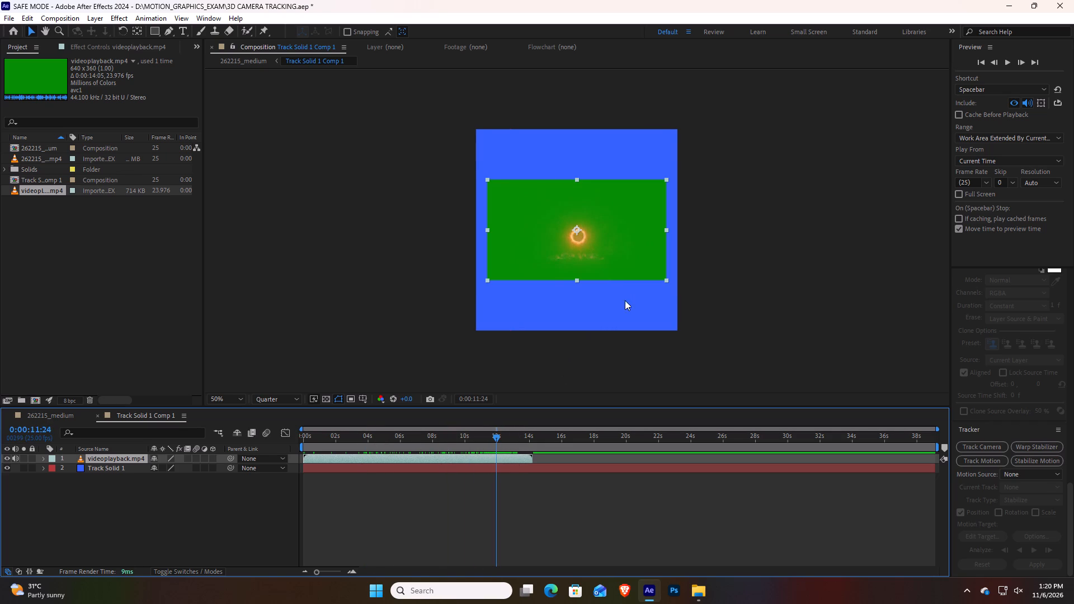
pyautogui.moveTo(666, 281); pyautogui.dragTo(676, 290)
pyautogui.moveTo(494, 436); pyautogui.dragTo(299, 449)
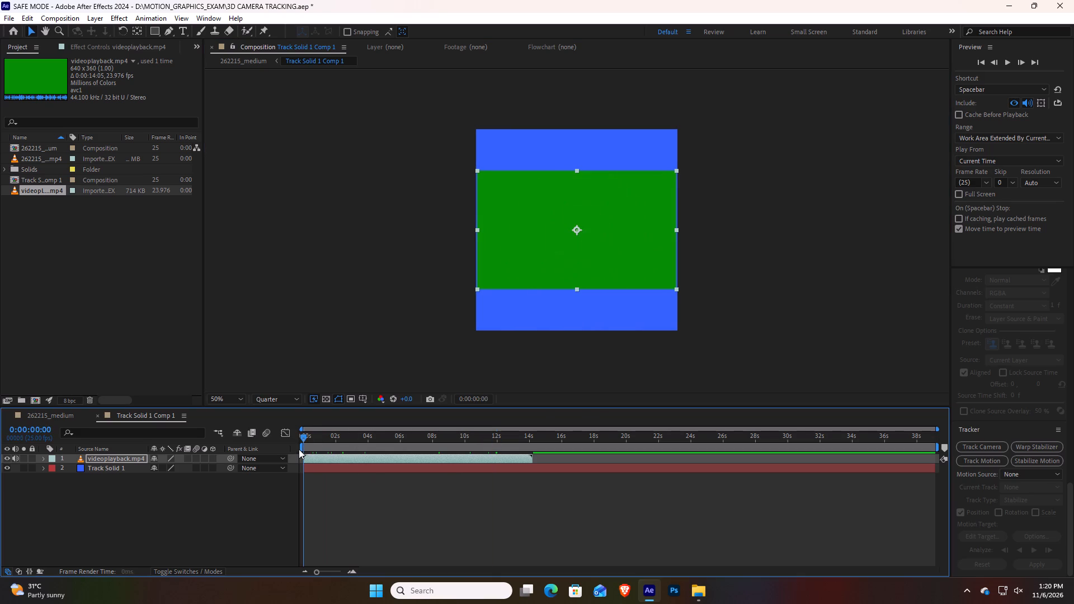
pyautogui.moveTo(299, 449); pyautogui.dragTo(440, 458)
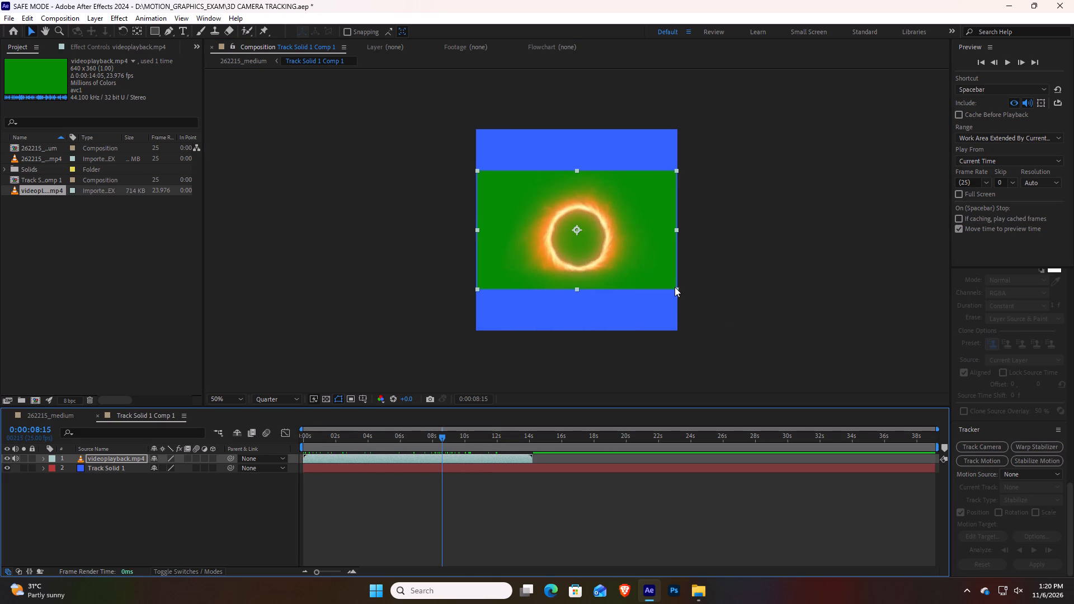
pyautogui.moveTo(675, 286); pyautogui.dragTo(704, 307)
# Hide the Track Solid 1 layer beneath the portal clip.
pyautogui.click(21, 470)
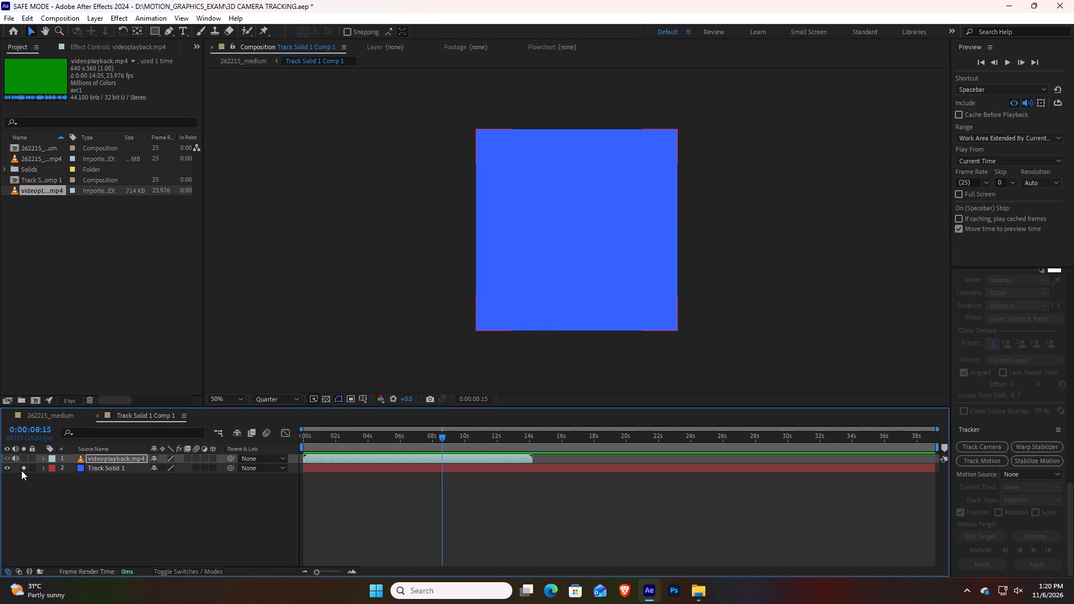
pyautogui.click(21, 470)
pyautogui.click(4, 471)
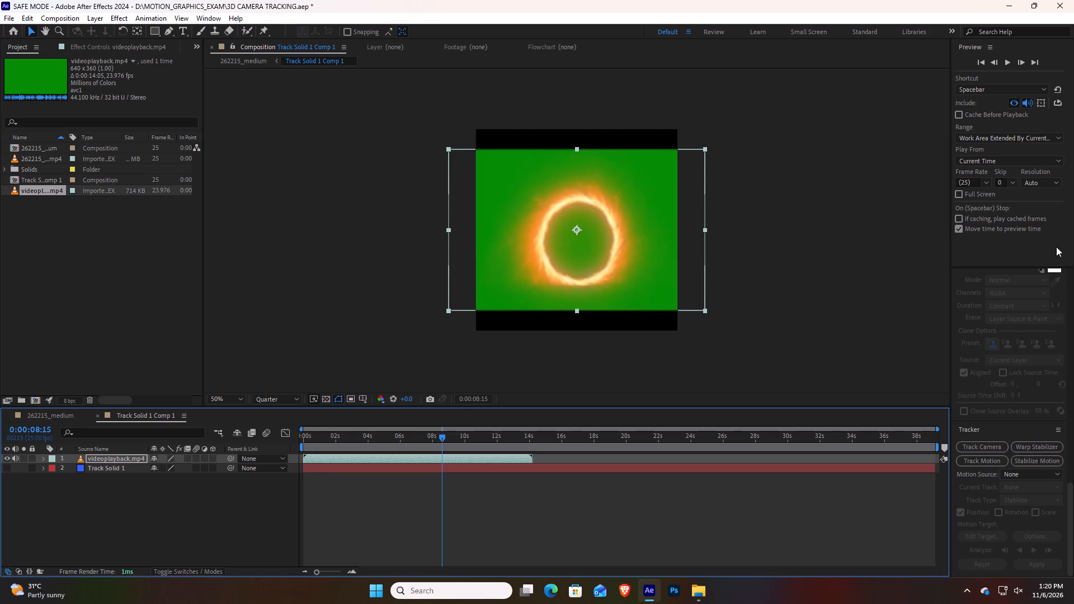
# Search the effects for "key" and apply the Keylight, Key Cleaner and Advanced Spill Suppressor preset to the portal clip.
pyautogui.scroll(-5, 1003, 457)
pyautogui.scroll(2, 1003, 457)
pyautogui.scroll(3, 995, 363)
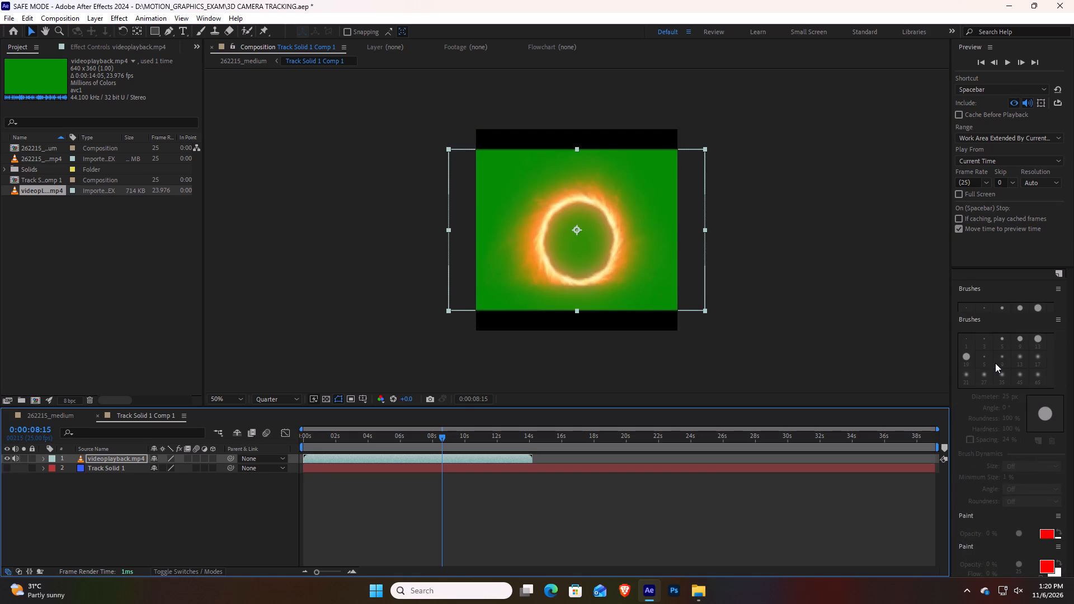
pyautogui.scroll(7, 995, 363)
pyautogui.click(996, 293)
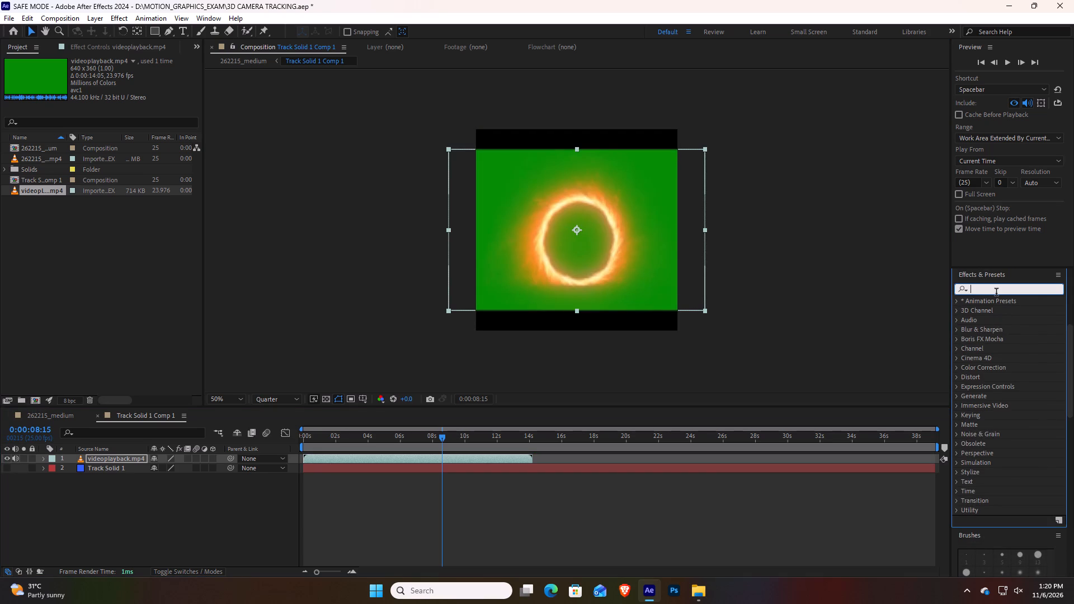
pyautogui.write('key')
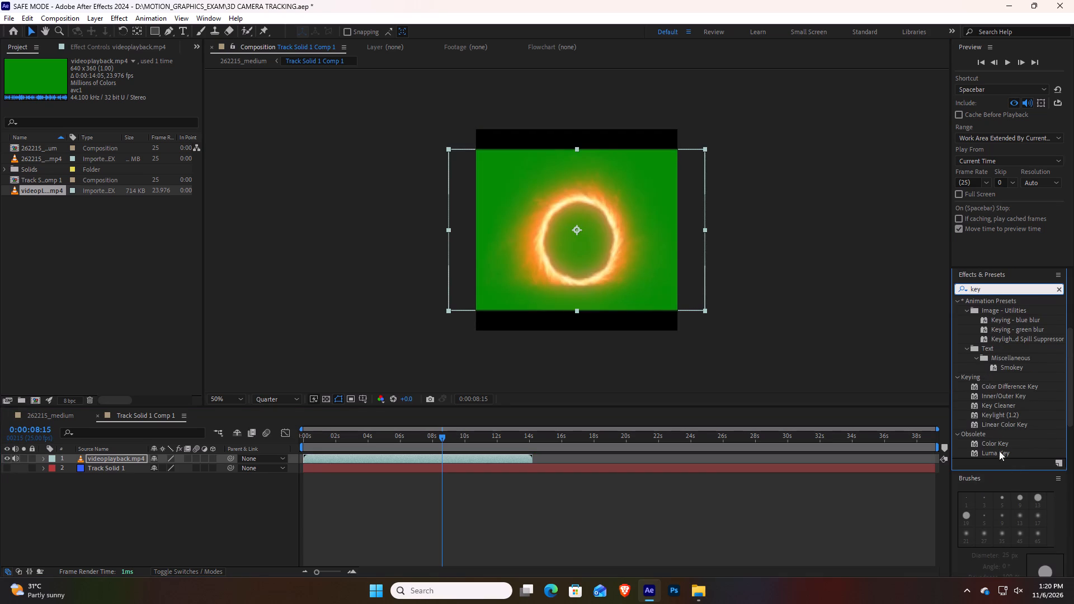
pyautogui.moveTo(1014, 337); pyautogui.dragTo(955, 356)
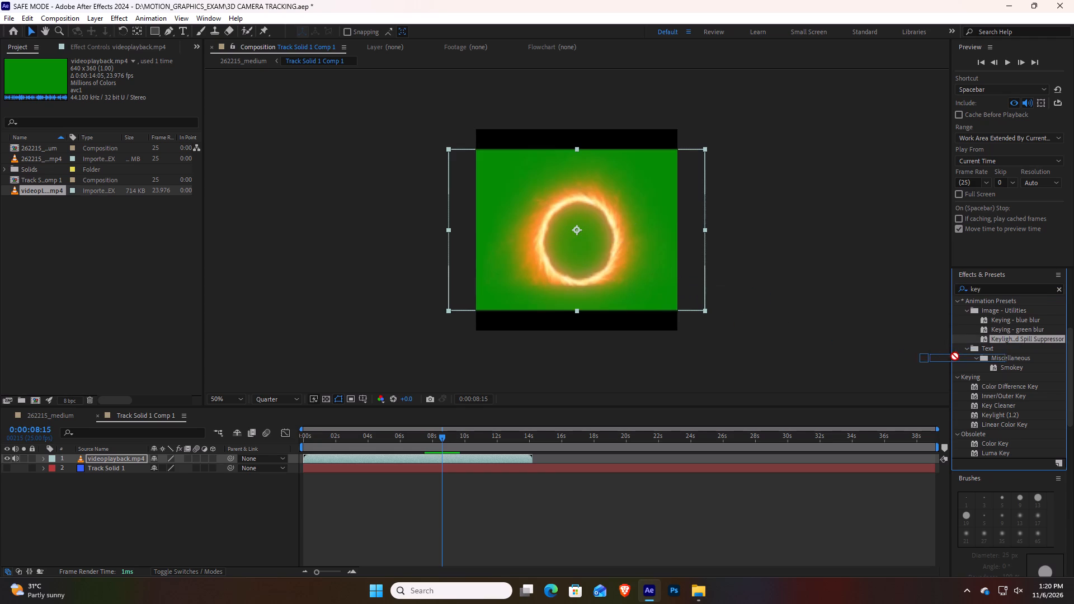
pyautogui.moveTo(955, 356); pyautogui.dragTo(603, 270)
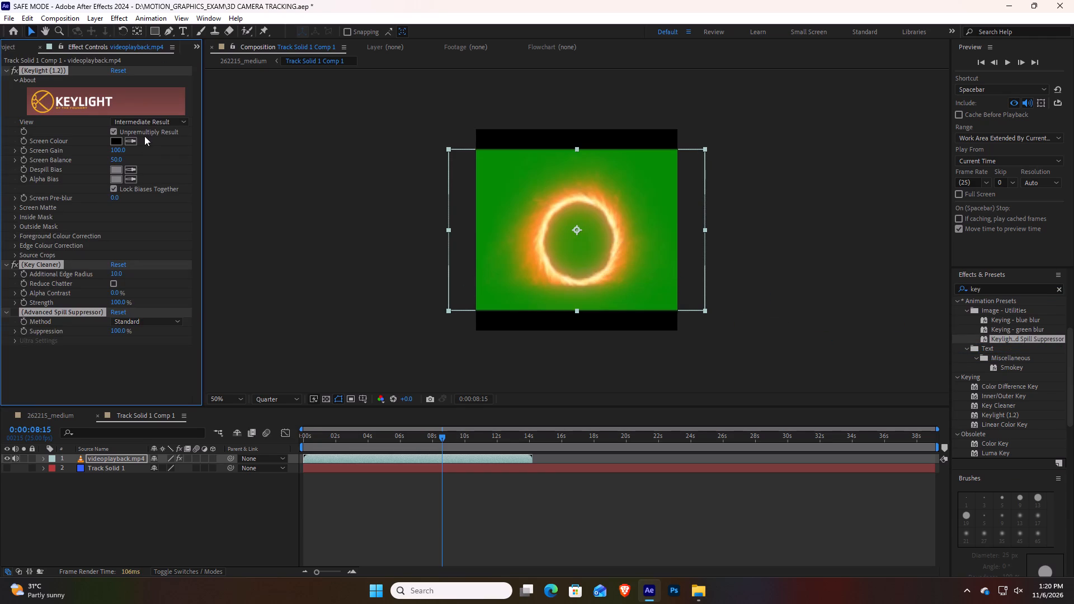
# Set Keylight's Screen Colour to the green sampled from the portal clip's background.
pyautogui.click(135, 144)
pyautogui.click(479, 175)
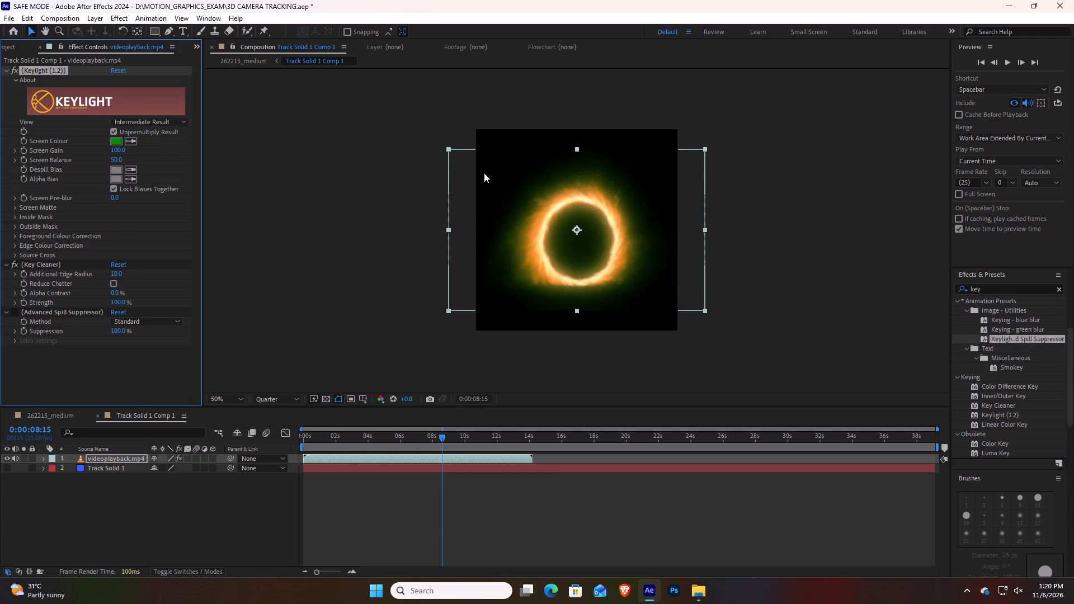
# Set Keylight's Screen Gain to 245 and Screen Balance to 33 on the portal clip.
pyautogui.moveTo(121, 154); pyautogui.dragTo(118, 154)
pyautogui.moveTo(118, 154); pyautogui.dragTo(178, 161)
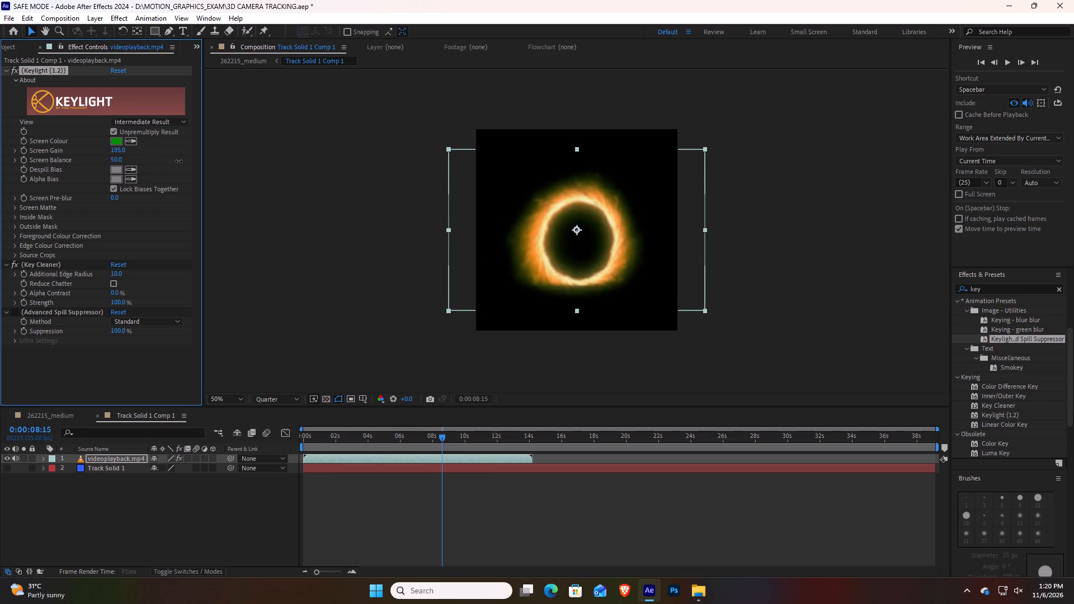
pyautogui.moveTo(178, 161); pyautogui.dragTo(215, 167)
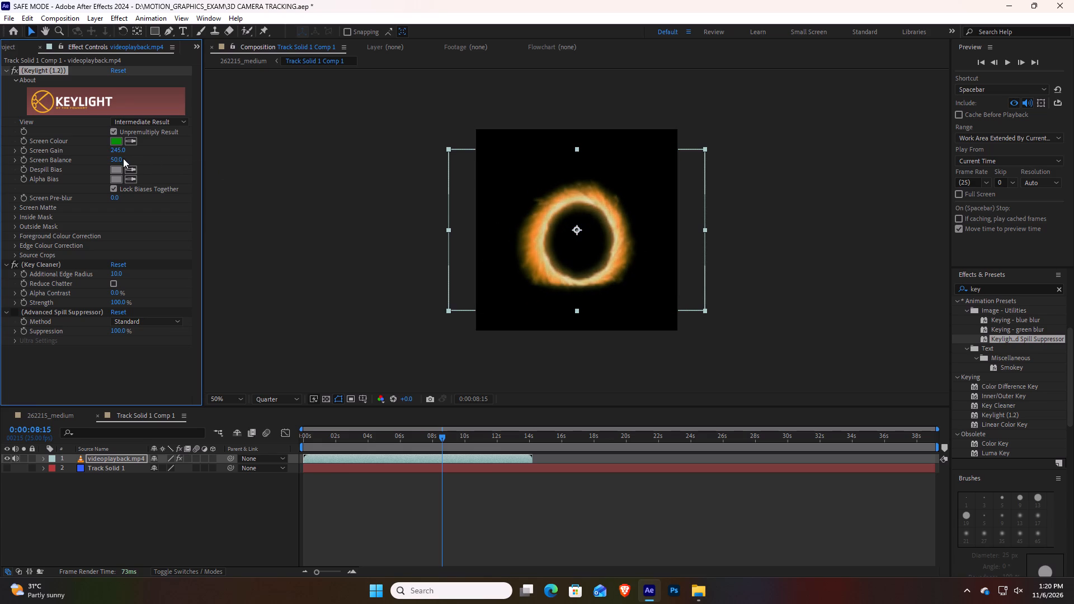
pyautogui.click(121, 158)
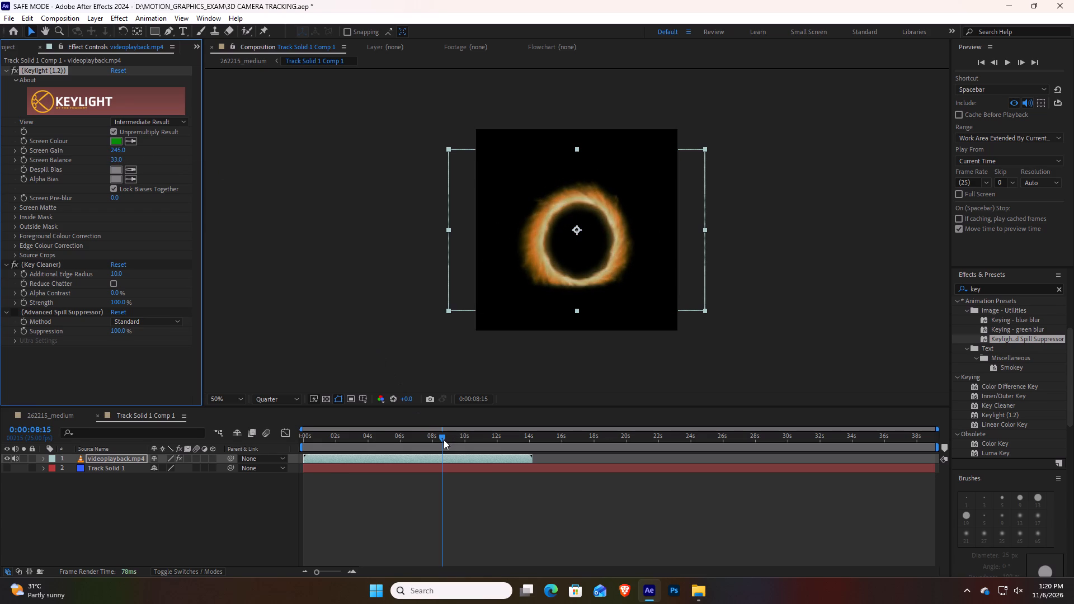
# Check the keyed portal clip up to 0:00:13:00 and save the project.
pyautogui.moveTo(443, 439); pyautogui.dragTo(471, 440)
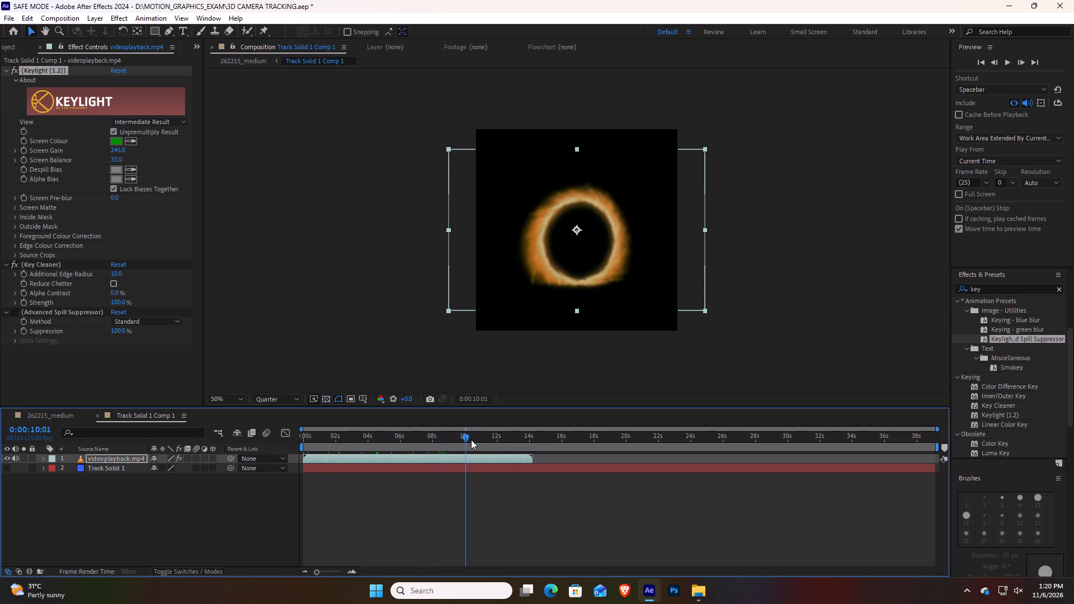
pyautogui.moveTo(471, 440); pyautogui.dragTo(514, 440)
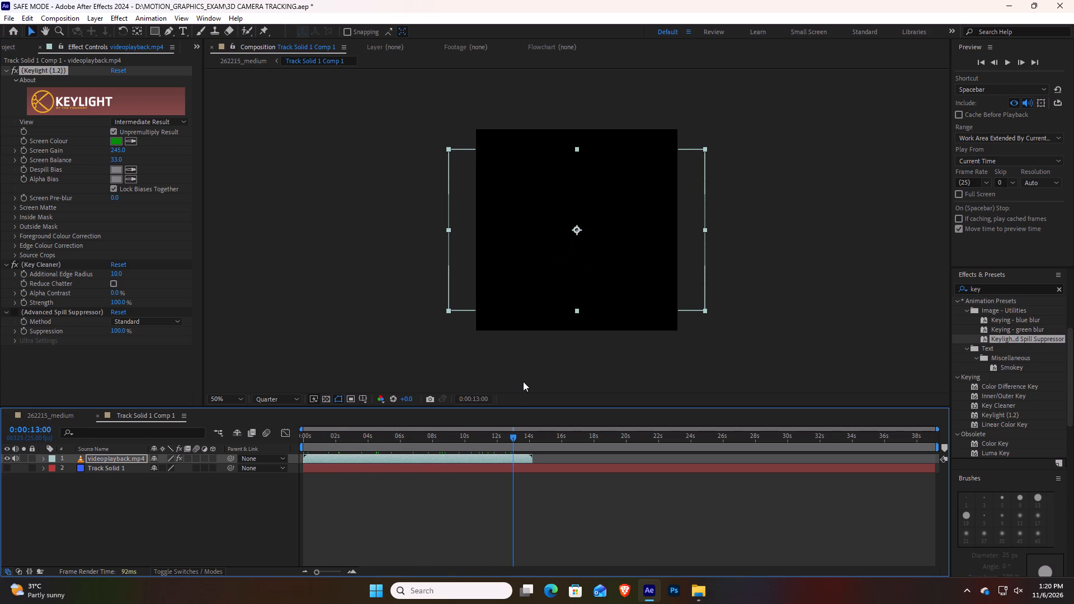
pyautogui.hotkey('ctrl', 's')
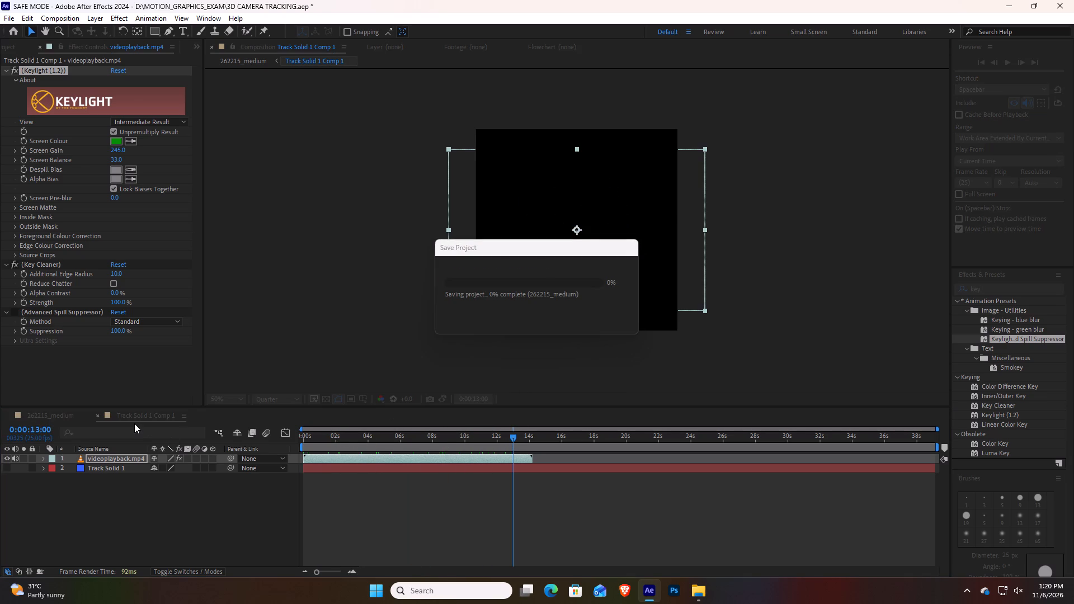
# In the 262215_medium composition, raise the portal pre-composition layer about 100 px along its Y axis at 0:00:10:10.
pyautogui.click(38, 416)
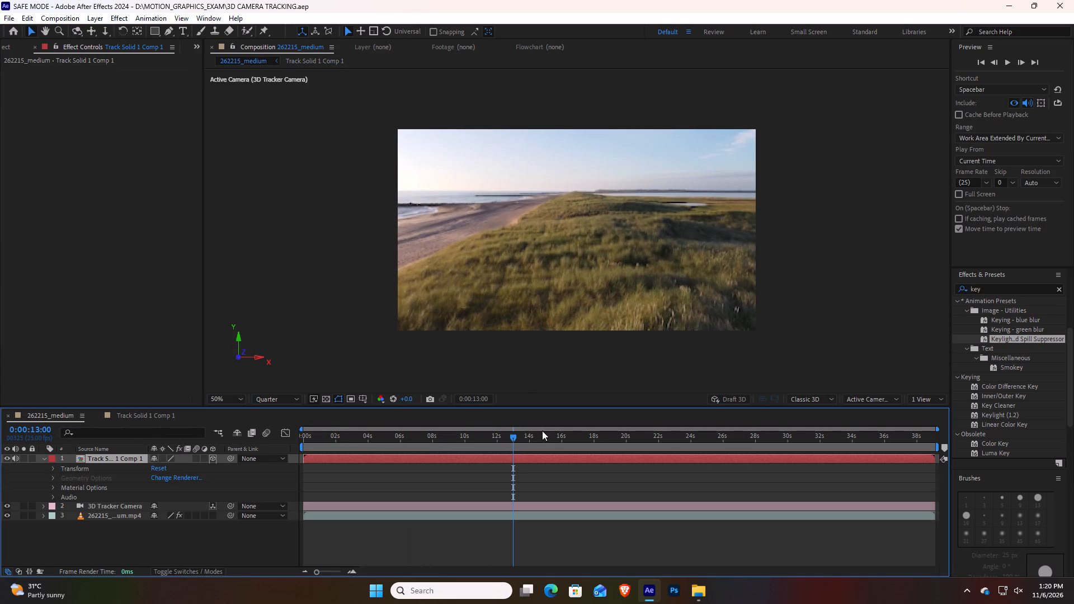
pyautogui.moveTo(514, 437); pyautogui.dragTo(307, 445)
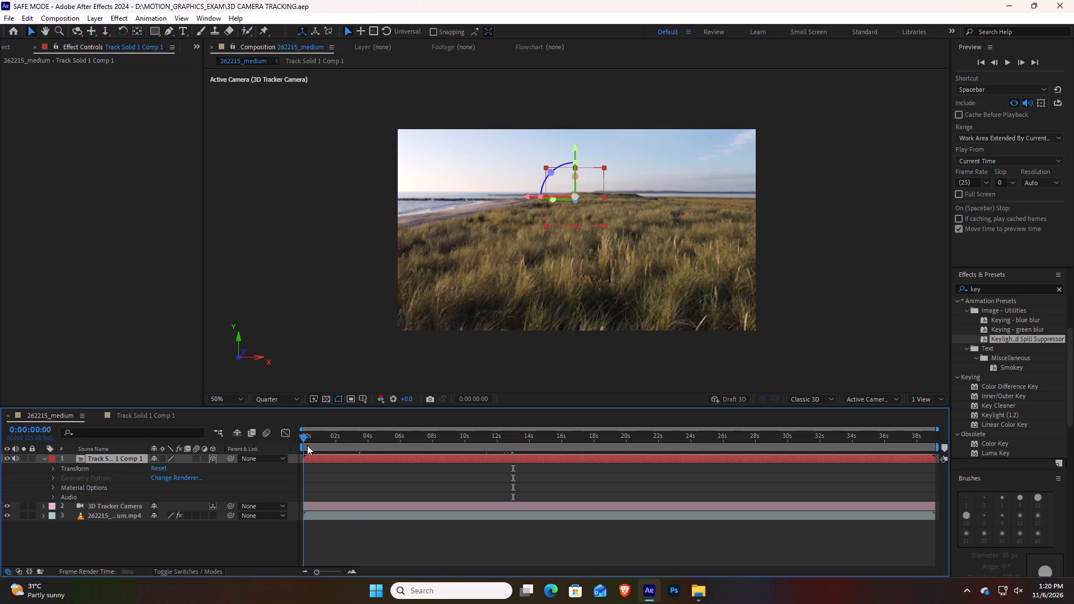
pyautogui.moveTo(307, 445); pyautogui.dragTo(488, 459)
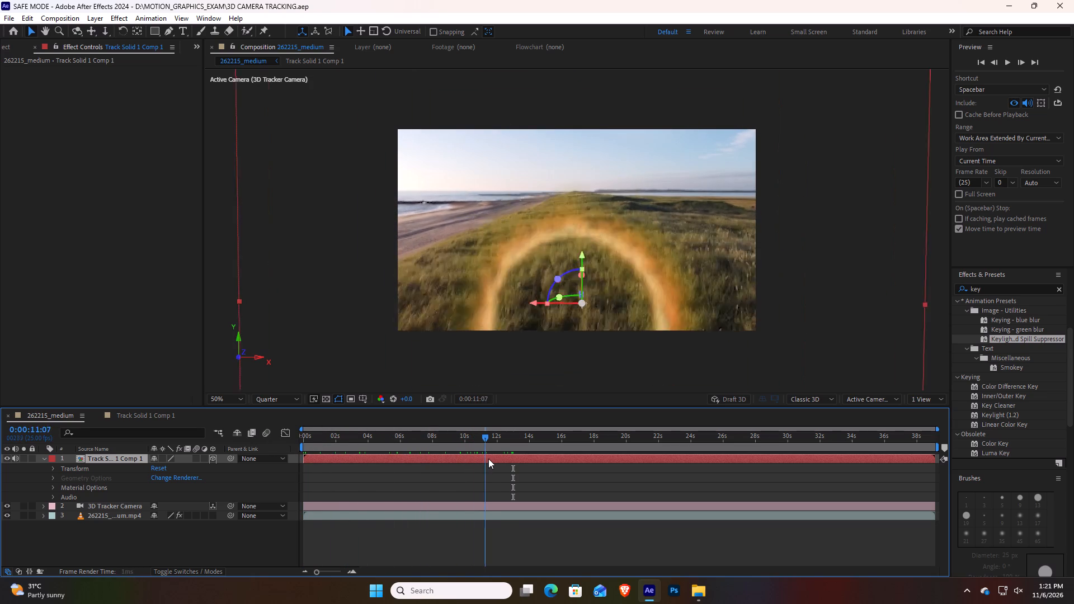
pyautogui.moveTo(488, 459); pyautogui.dragTo(468, 463)
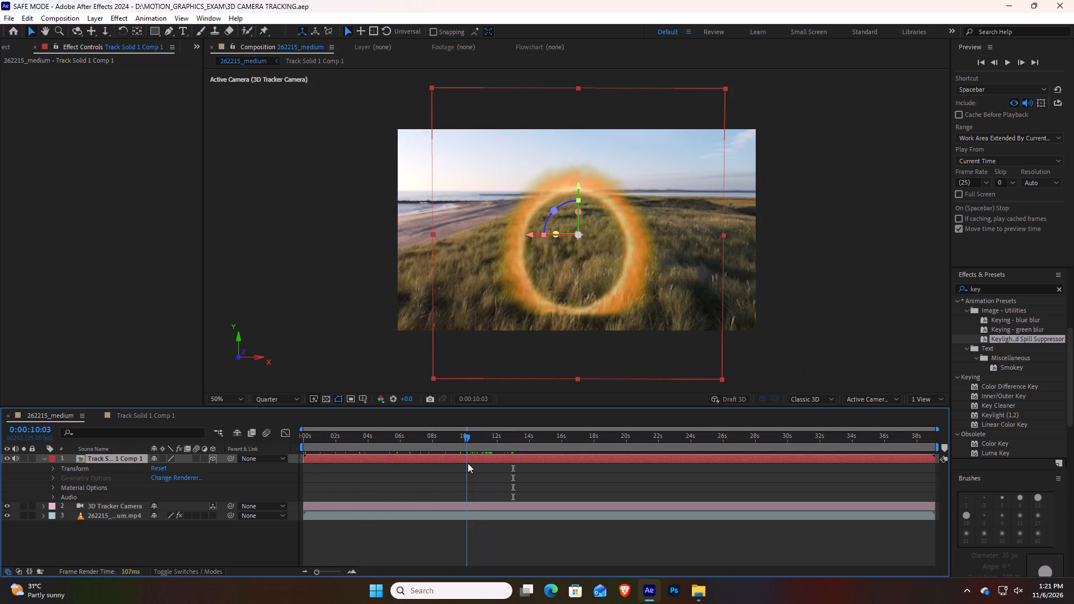
pyautogui.moveTo(468, 463); pyautogui.dragTo(432, 454)
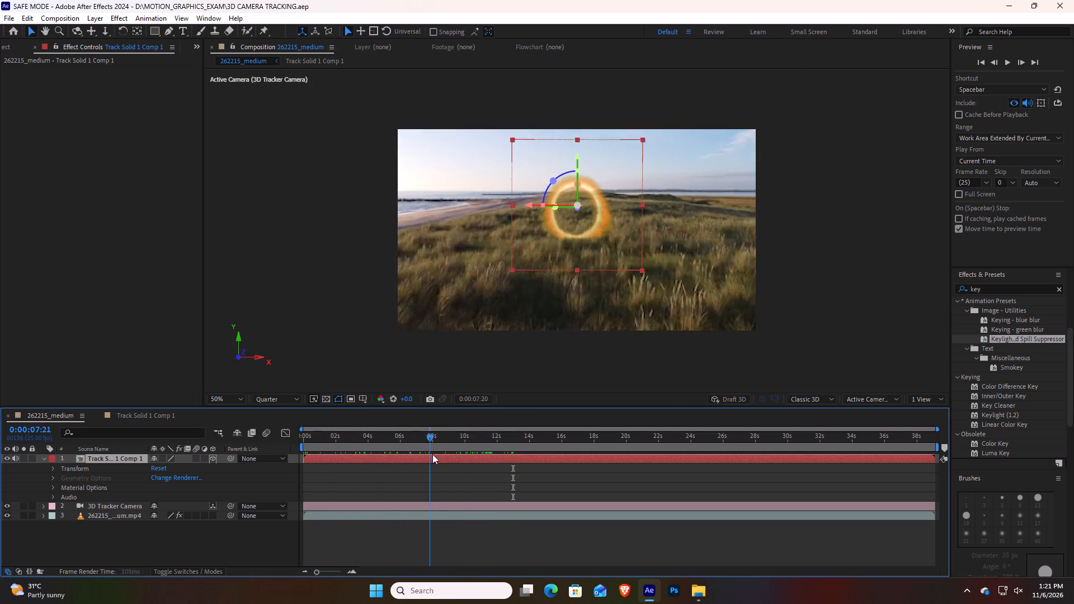
pyautogui.moveTo(432, 454); pyautogui.dragTo(493, 456)
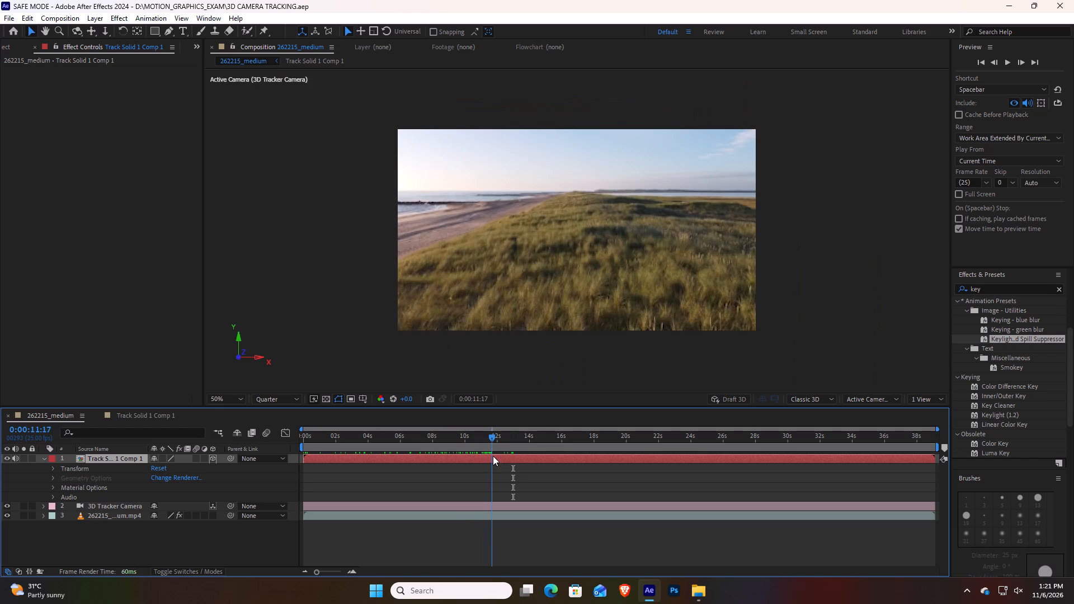
pyautogui.moveTo(493, 456); pyautogui.dragTo(472, 460)
pyautogui.moveTo(580, 197); pyautogui.dragTo(580, 190)
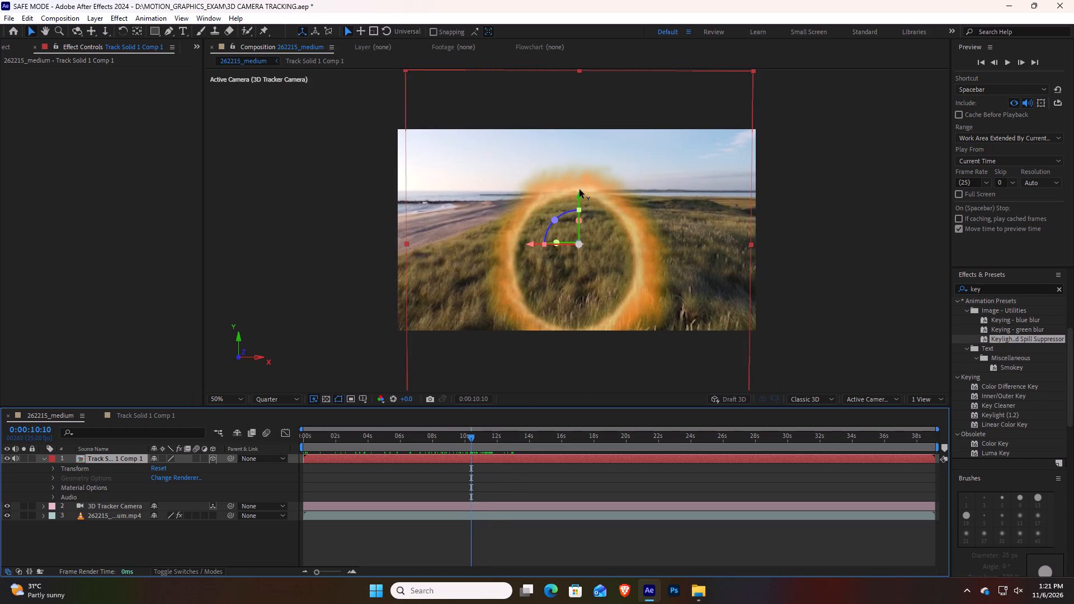
pyautogui.moveTo(580, 190); pyautogui.dragTo(589, 148)
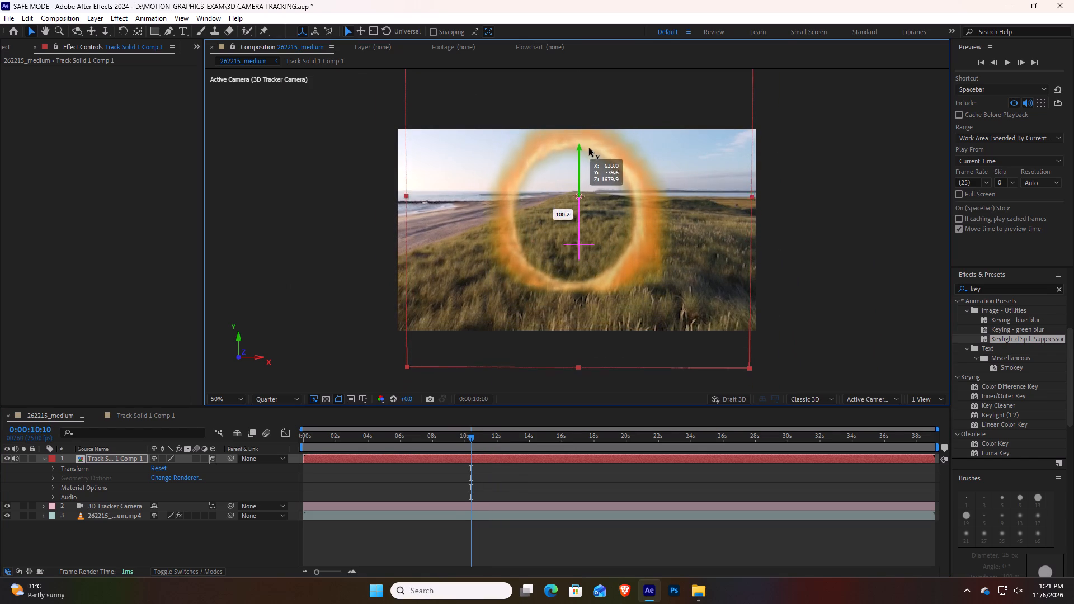
pyautogui.moveTo(589, 148); pyautogui.dragTo(589, 149)
# Raise the portal layer further along its Y axis at 0:00:10:18, until the ring's top extends above the frame.
pyautogui.moveTo(468, 437); pyautogui.dragTo(285, 439)
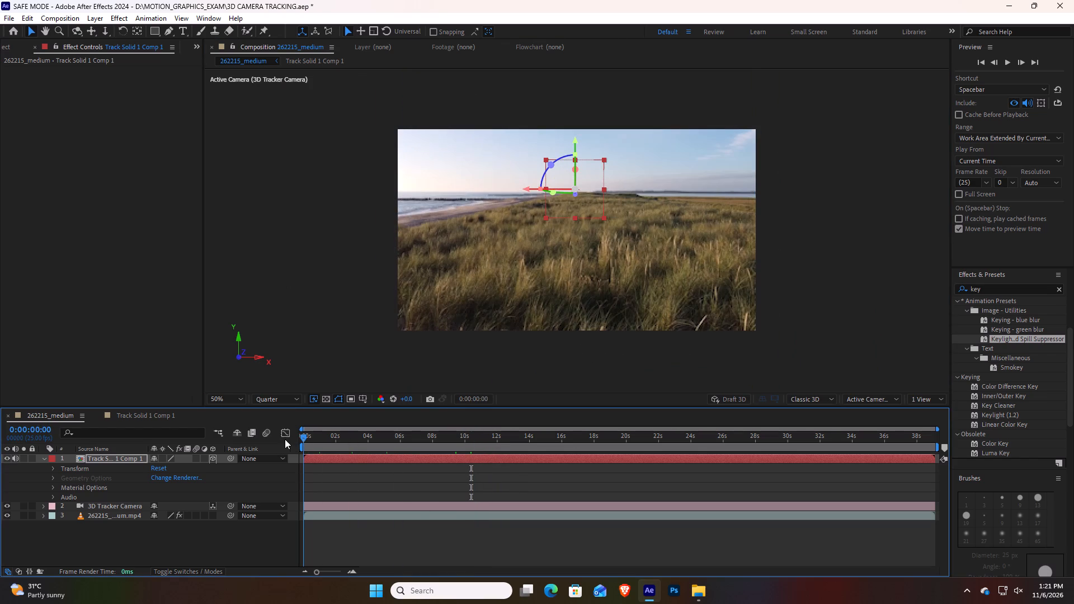
pyautogui.moveTo(285, 439); pyautogui.dragTo(549, 462)
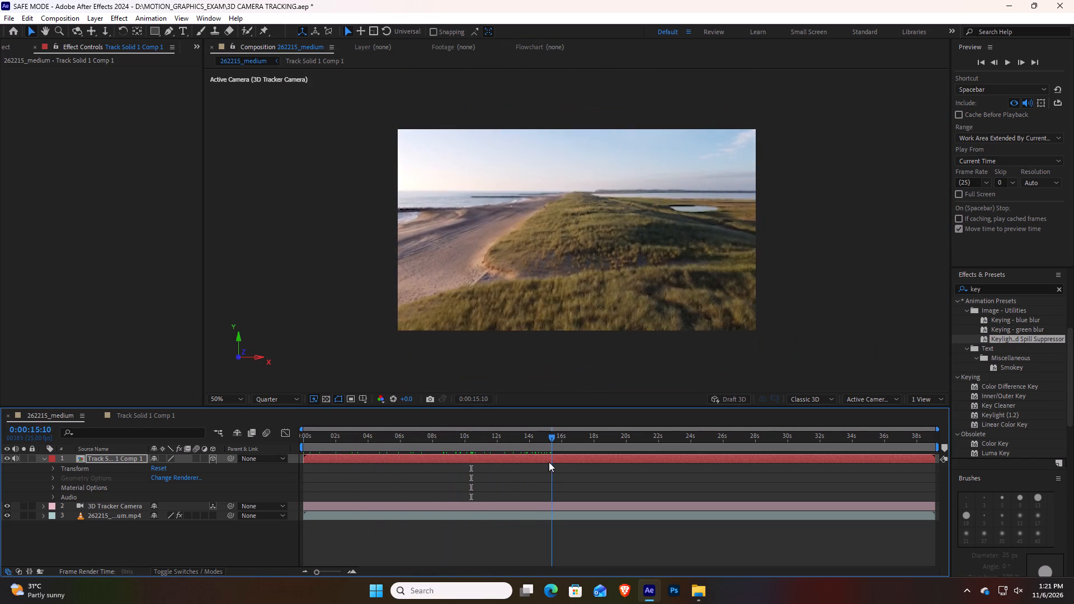
pyautogui.moveTo(549, 462); pyautogui.dragTo(473, 485)
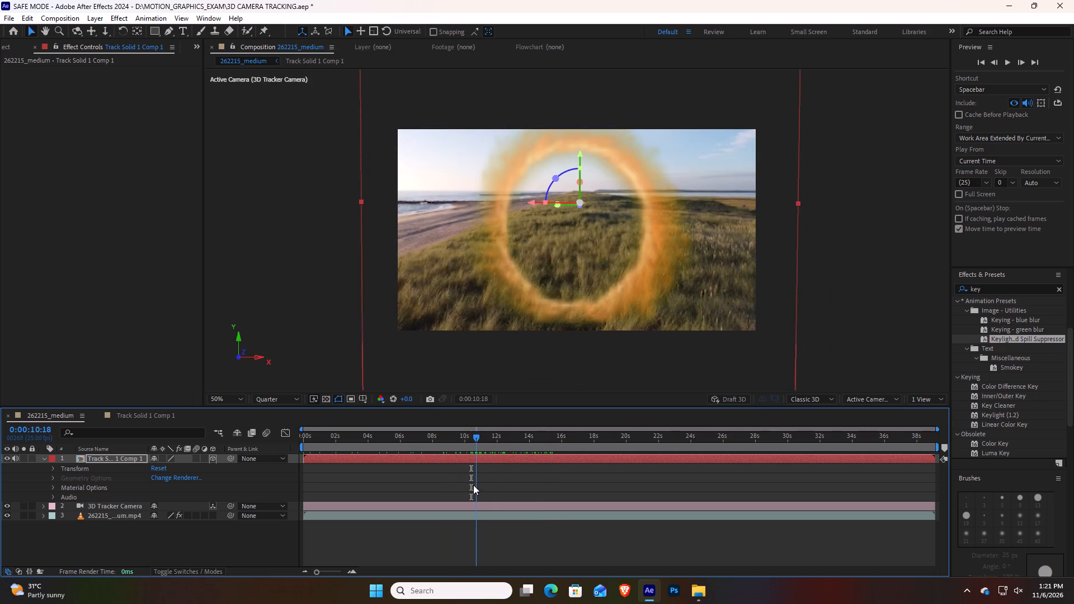
pyautogui.moveTo(582, 153); pyautogui.dragTo(578, 105)
# Move the current time to 0:00:11:23, just after the camera passes through the portal.
pyautogui.moveTo(477, 436); pyautogui.dragTo(345, 441)
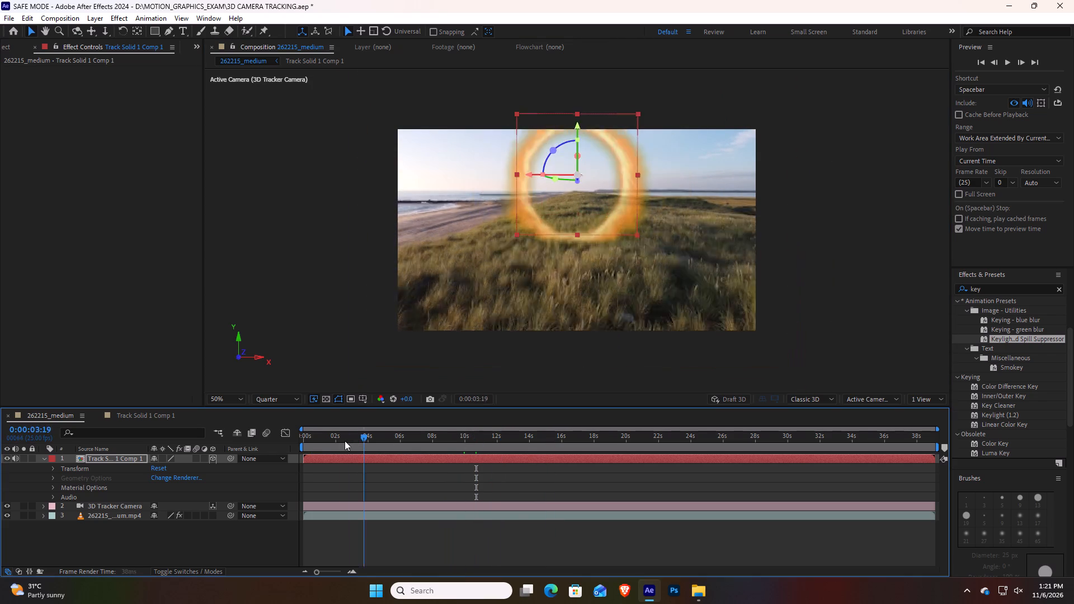
pyautogui.moveTo(345, 441); pyautogui.dragTo(508, 460)
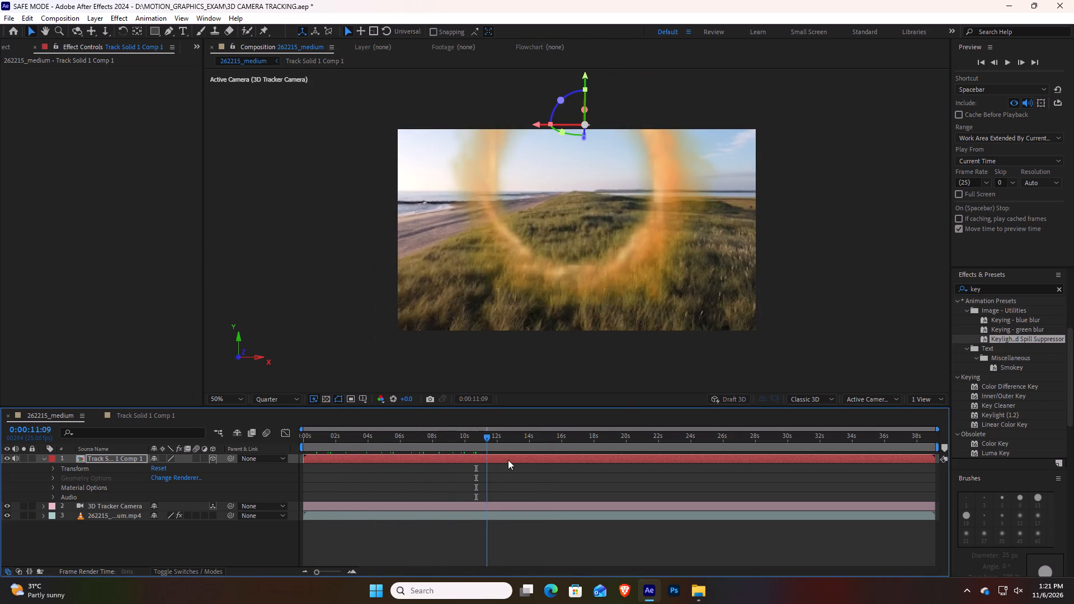
pyautogui.moveTo(508, 460); pyautogui.dragTo(484, 485)
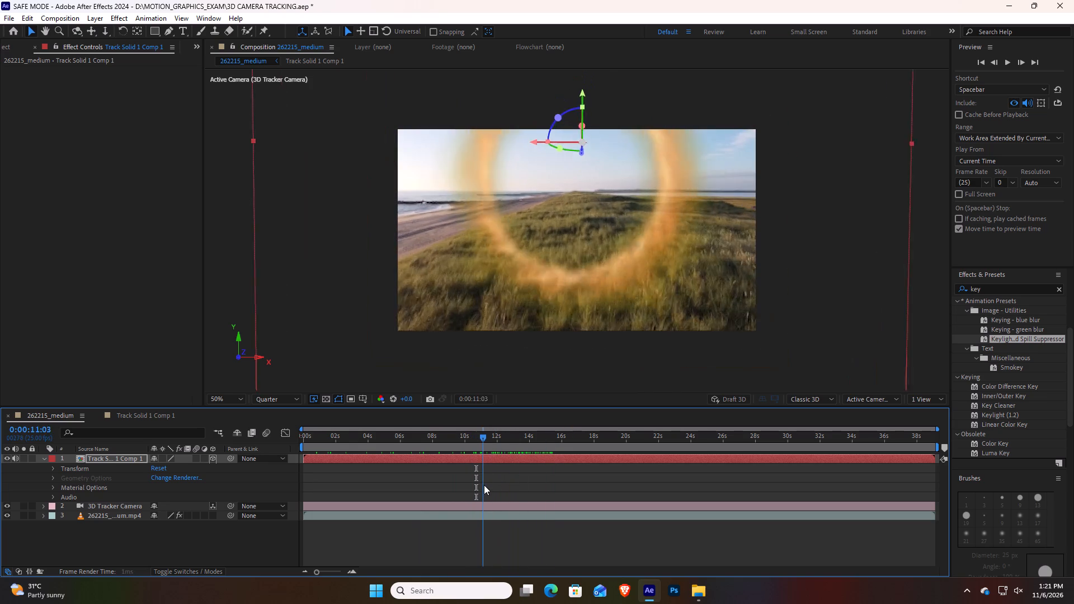
pyautogui.moveTo(484, 485); pyautogui.dragTo(496, 485)
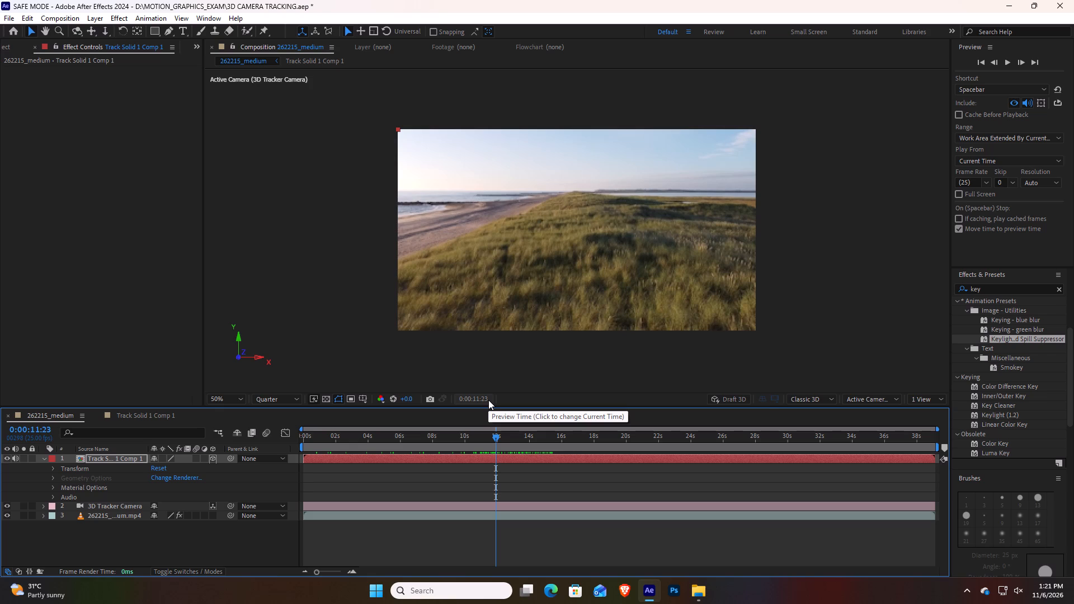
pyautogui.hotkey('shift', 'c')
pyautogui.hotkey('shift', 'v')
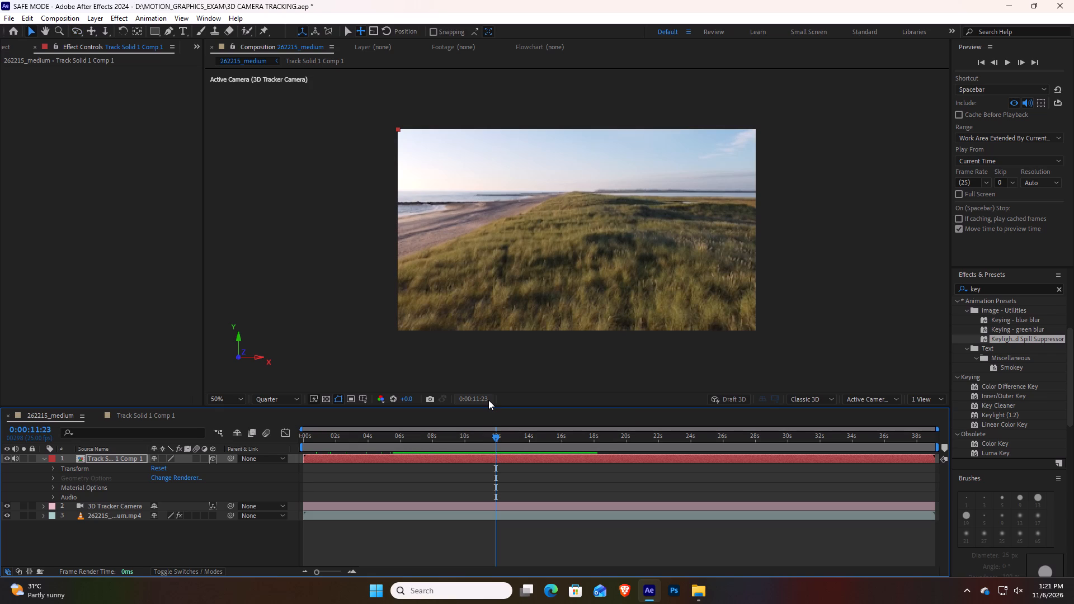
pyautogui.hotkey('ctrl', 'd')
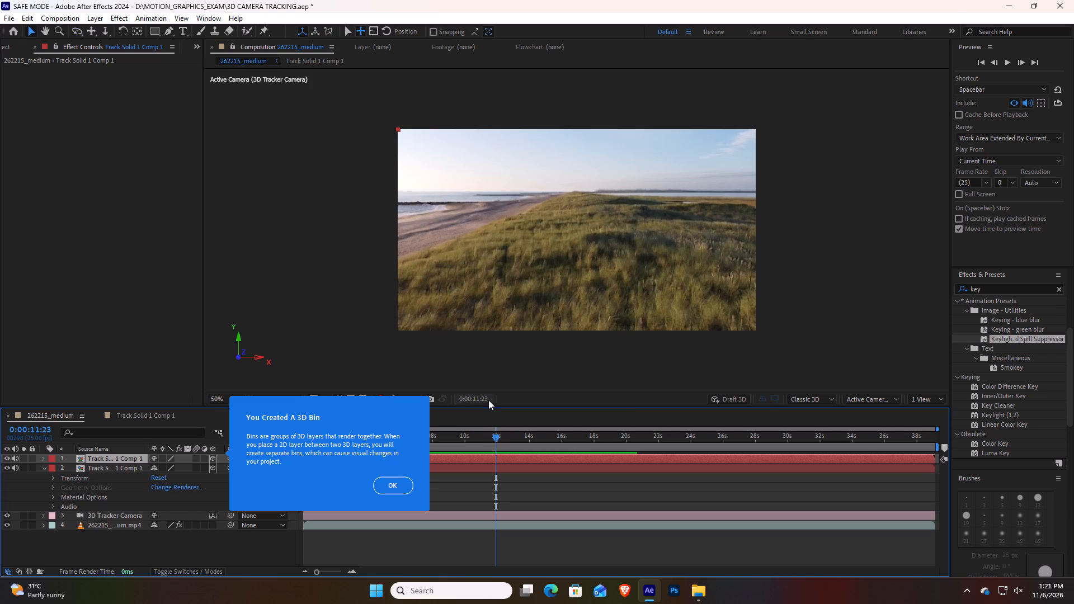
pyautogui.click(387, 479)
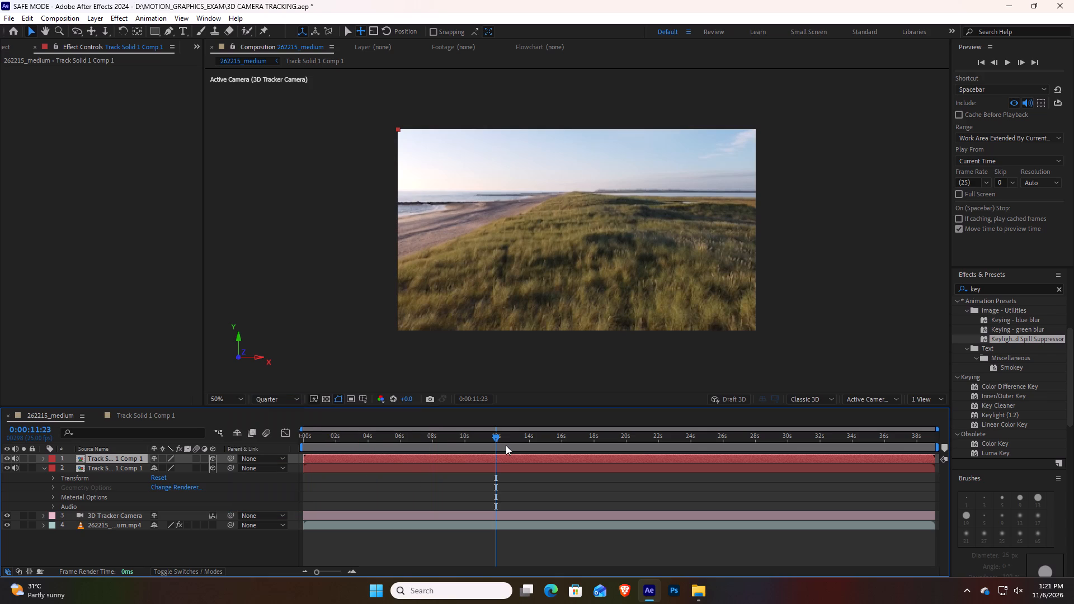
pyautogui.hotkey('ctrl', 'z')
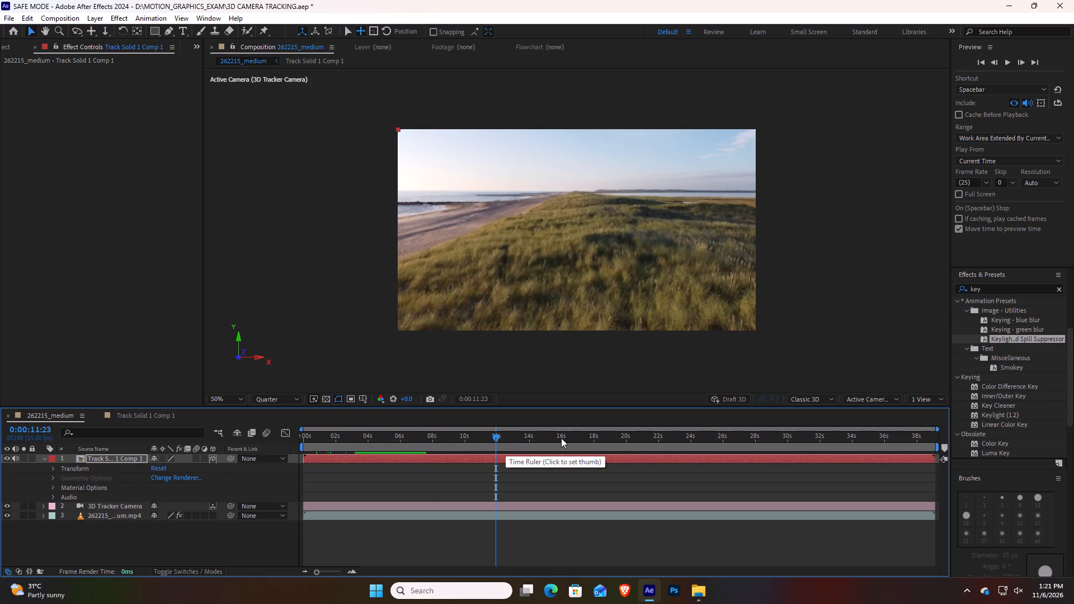
# Split the portal pre-composition layer at 0:00:11:23.
pyautogui.hotkey('ctrl', 'shift', 'd')
pyautogui.click(560, 463)
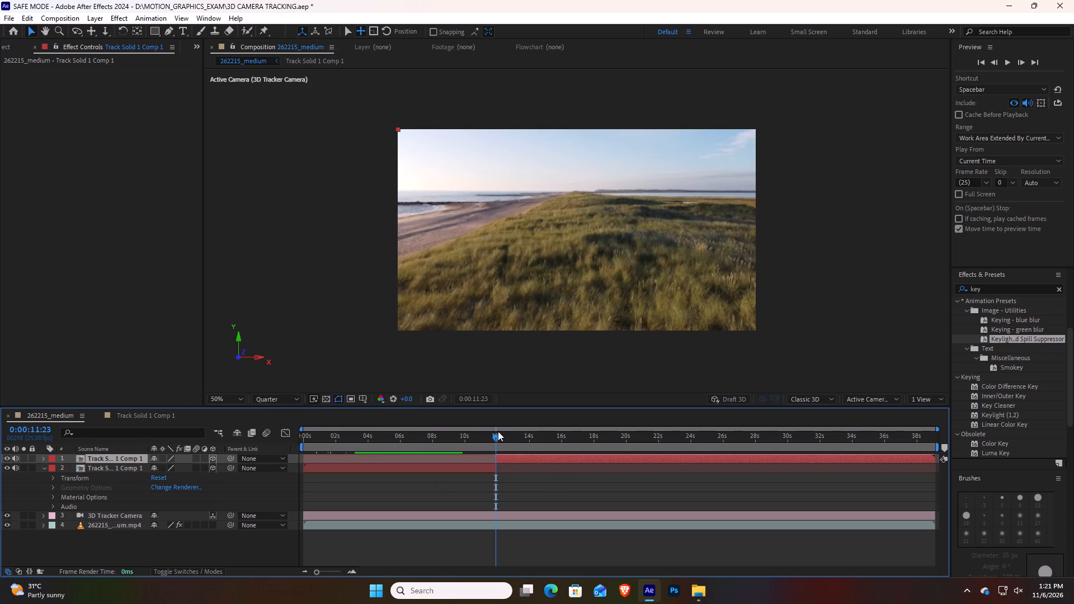
# Split the 3D Tracker Camera and drone footage layers together at 0:00:12:00.
pyautogui.moveTo(495, 437); pyautogui.dragTo(469, 446)
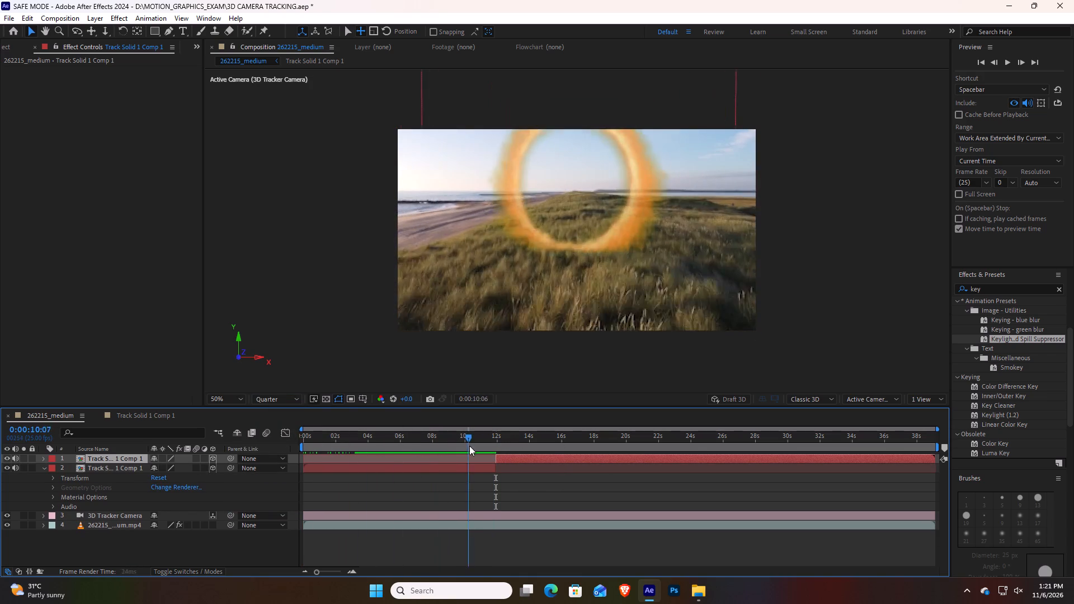
pyautogui.moveTo(469, 446); pyautogui.dragTo(496, 447)
pyautogui.moveTo(402, 564); pyautogui.dragTo(417, 535)
pyautogui.click(420, 528)
pyautogui.moveTo(423, 535); pyautogui.dragTo(437, 519)
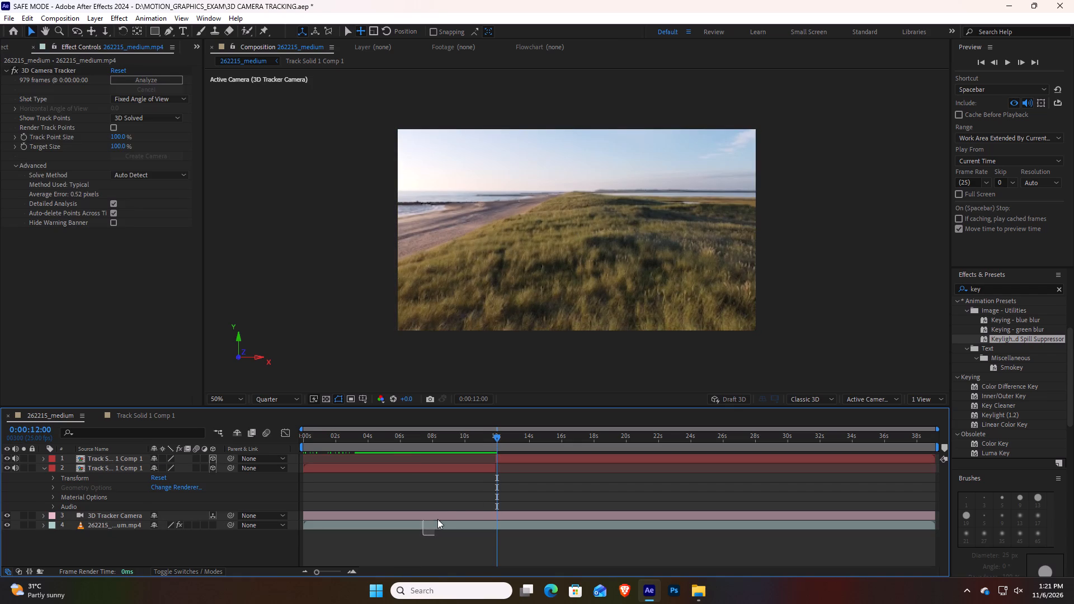
pyautogui.moveTo(437, 519); pyautogui.dragTo(445, 515)
pyautogui.click(446, 530)
pyautogui.click(447, 524)
pyautogui.keyDown('shift'); pyautogui.click(457, 512); pyautogui.keyUp('shift')
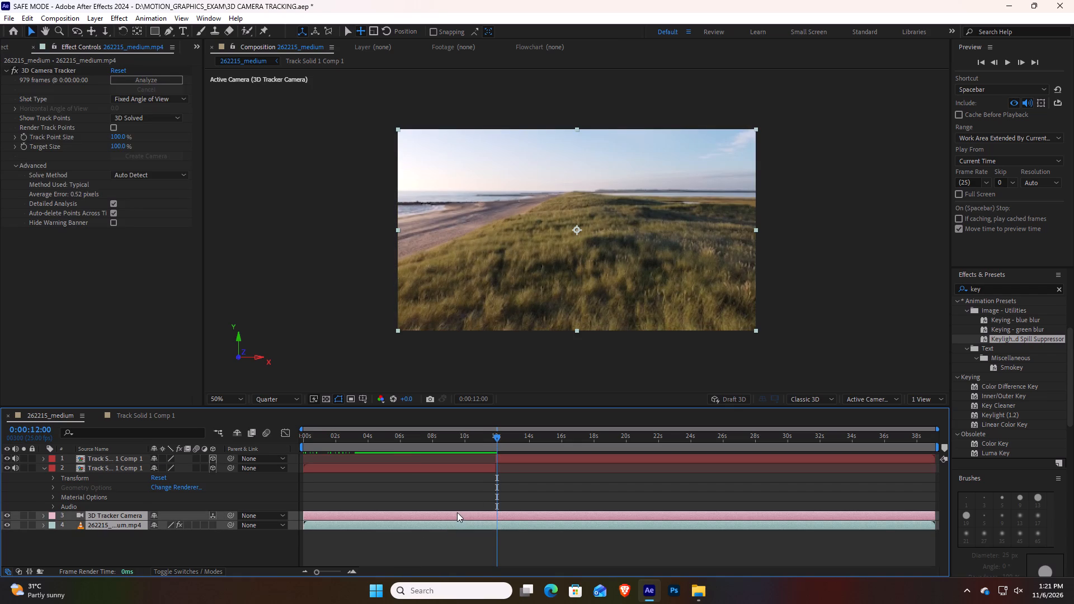
pyautogui.hotkey('ctrl', 'shift', 'd')
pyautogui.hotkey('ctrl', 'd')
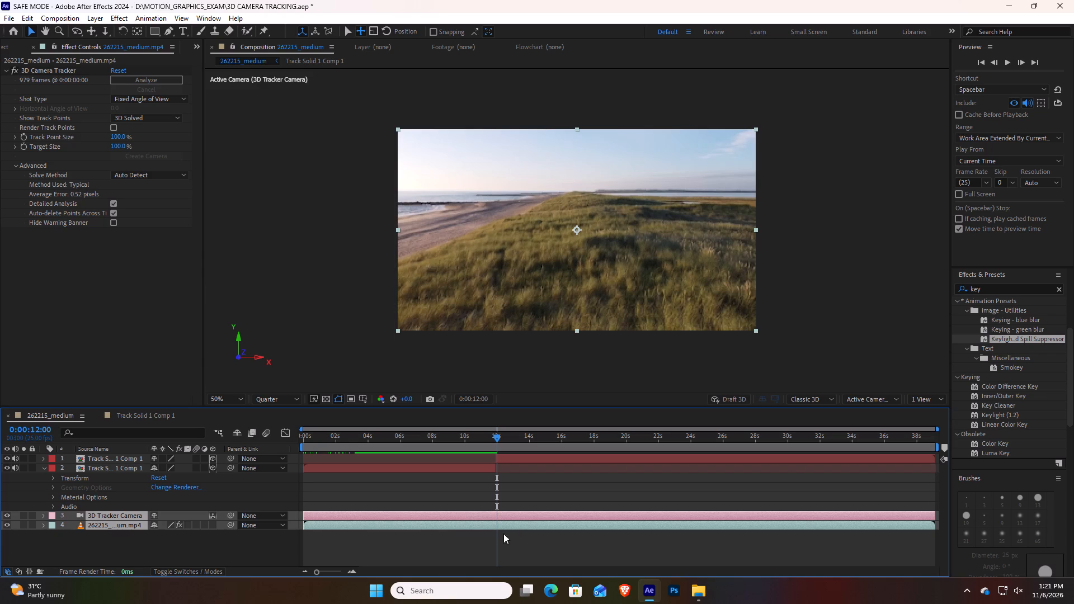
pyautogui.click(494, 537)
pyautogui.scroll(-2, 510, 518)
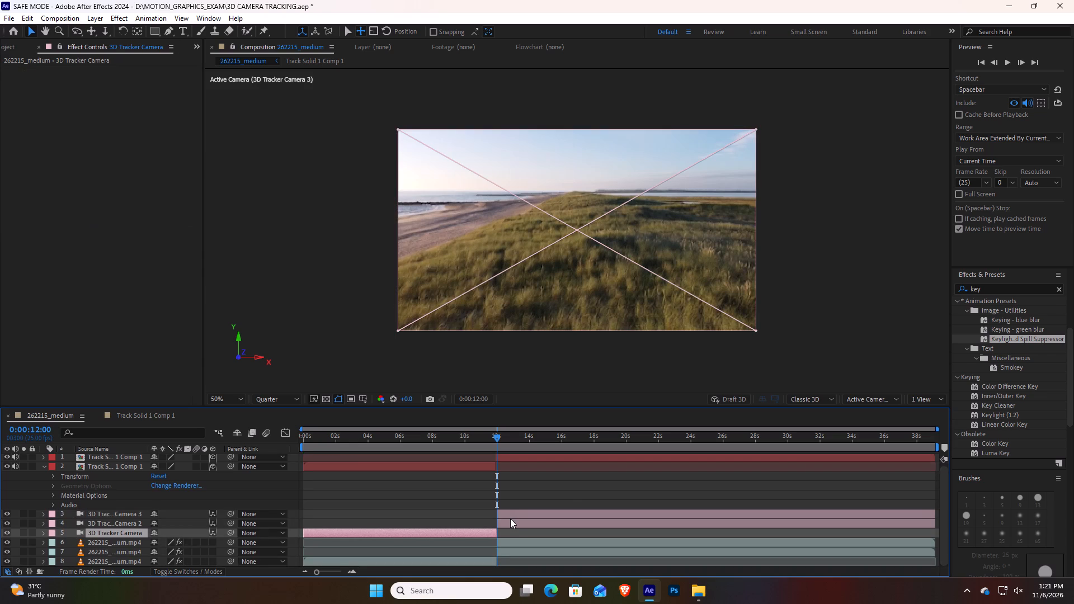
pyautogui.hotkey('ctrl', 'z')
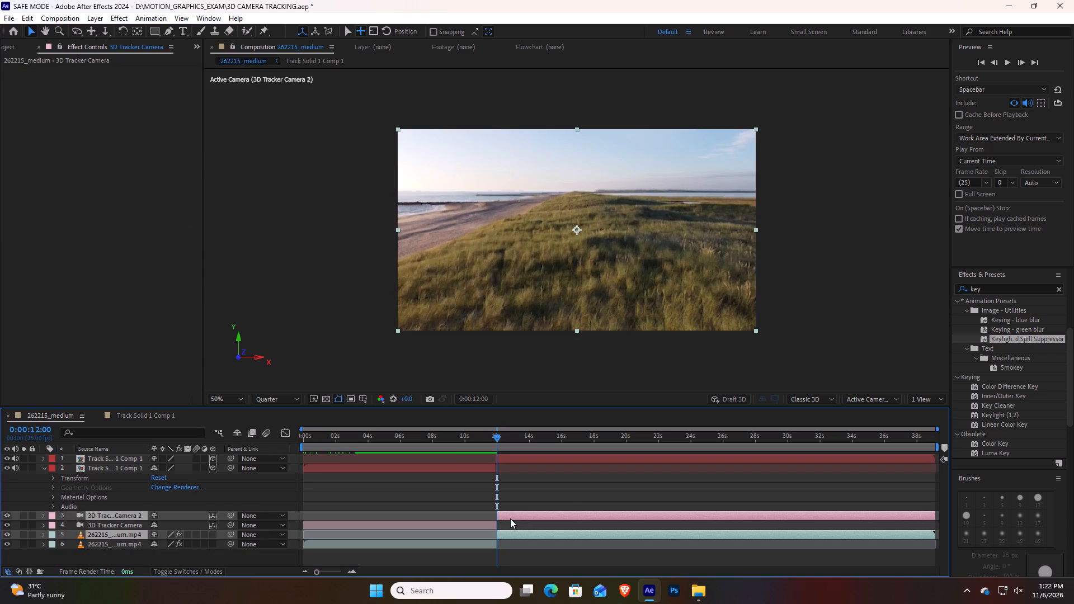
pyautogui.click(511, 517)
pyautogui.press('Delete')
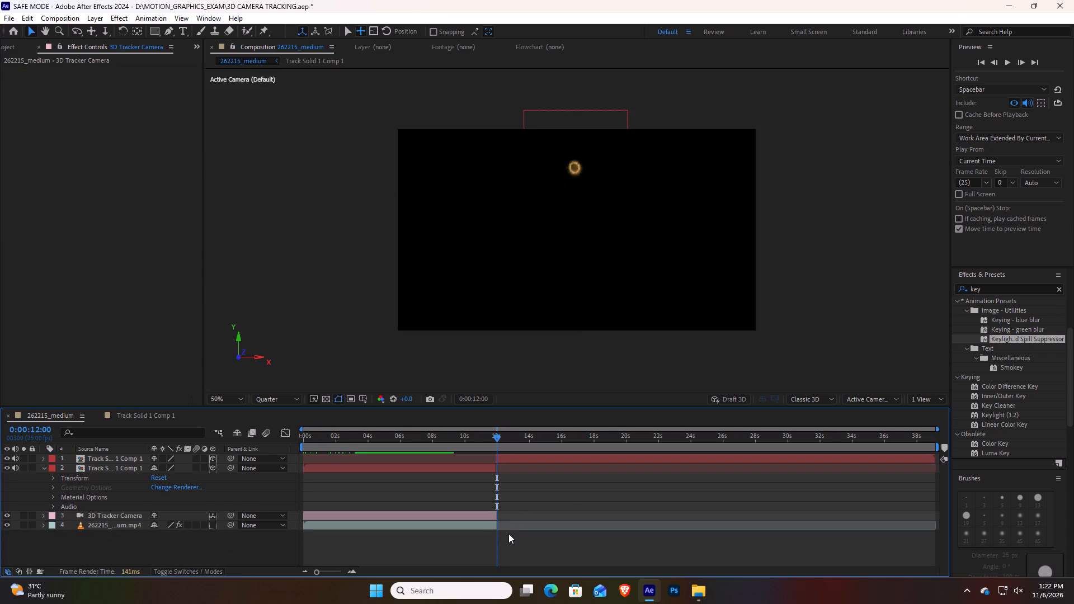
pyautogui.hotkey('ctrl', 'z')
# Delete the post-split second parts of the 3D Tracker Camera, drone footage and portal pre-composition layers.
pyautogui.click(514, 513)
pyautogui.click(517, 535)
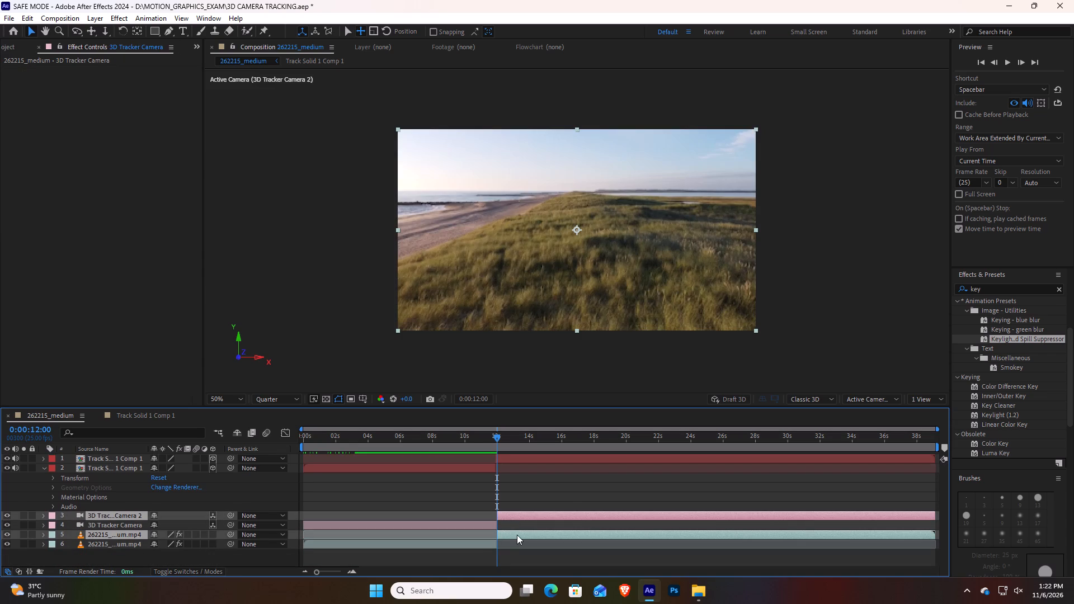
pyautogui.press('Delete')
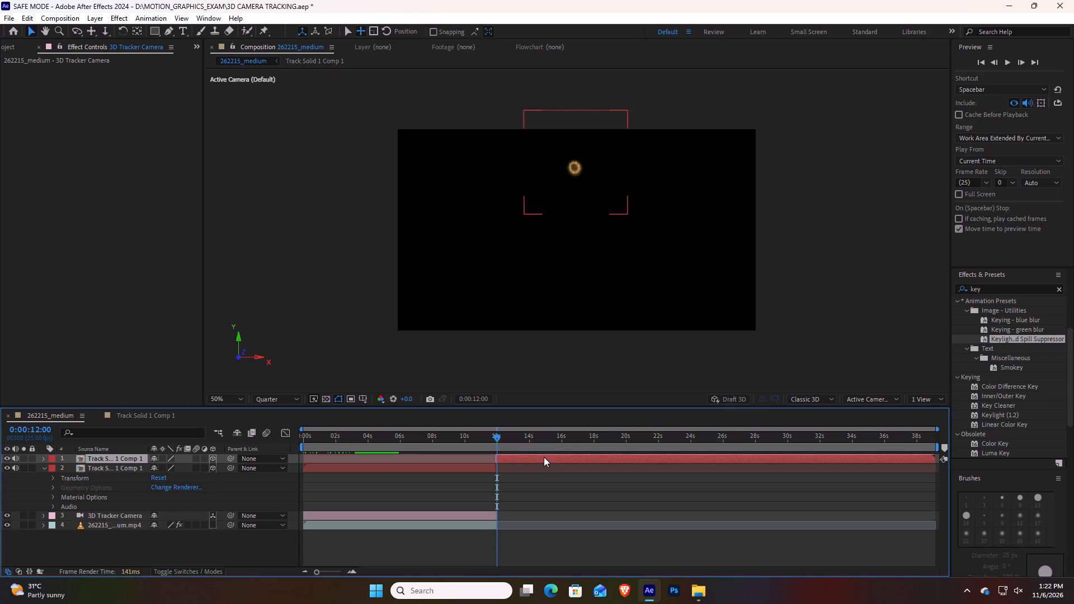
pyautogui.click(544, 457)
pyautogui.press('Delete')
# Preview the composition from the start through the cut at 0:00:12:00, checking how the portal appears in the shot.
pyautogui.moveTo(496, 432); pyautogui.dragTo(269, 437)
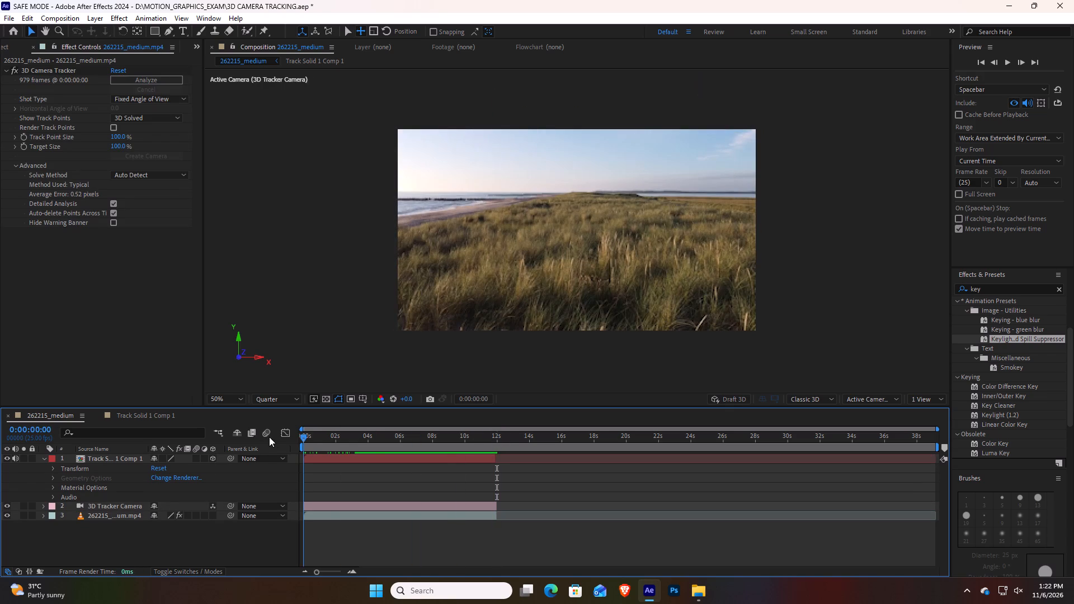
pyautogui.moveTo(269, 437); pyautogui.dragTo(510, 475)
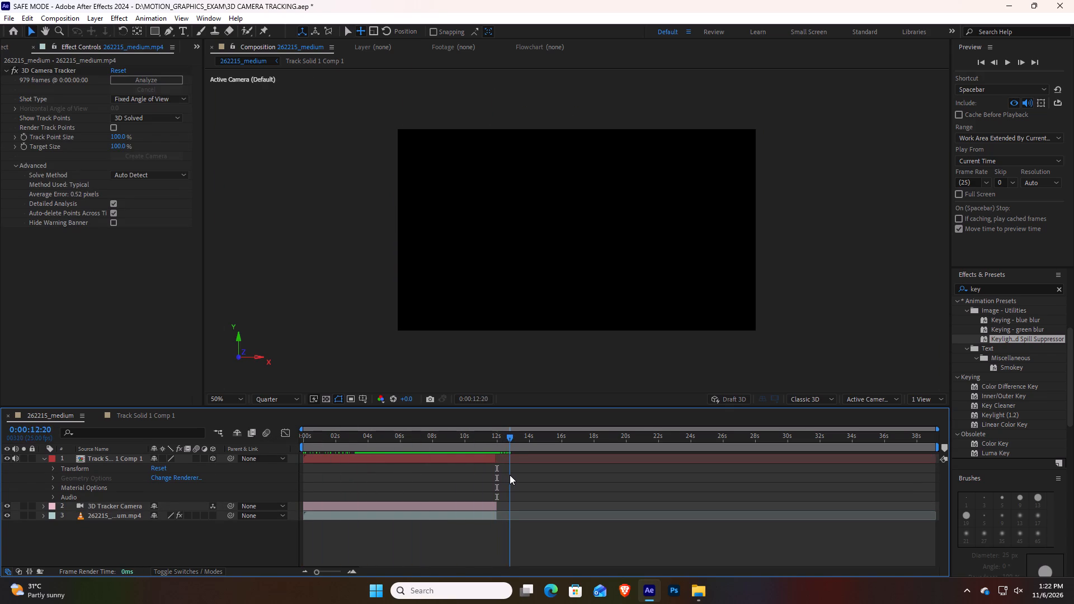
pyautogui.moveTo(510, 475); pyautogui.dragTo(291, 479)
pyautogui.press('space')
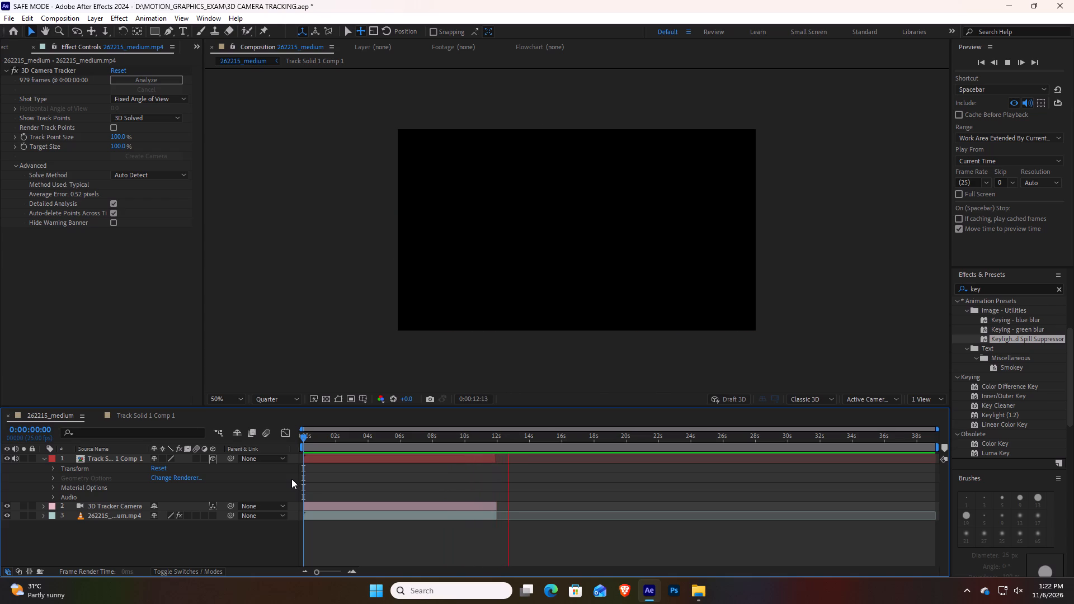
pyautogui.press('space')
pyautogui.moveTo(510, 438); pyautogui.dragTo(505, 439)
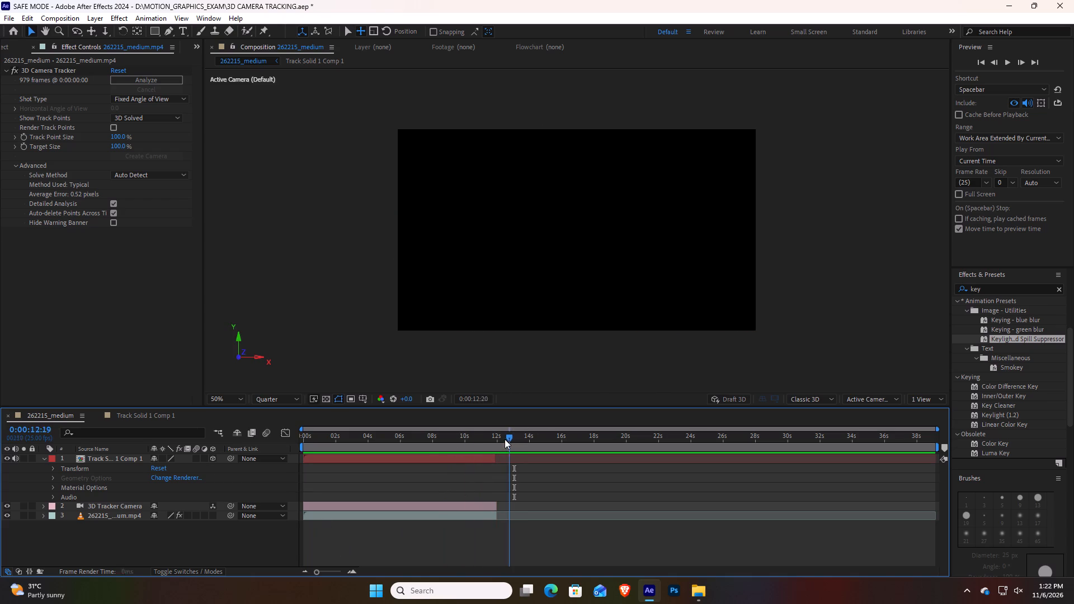
pyautogui.moveTo(505, 439); pyautogui.dragTo(386, 454)
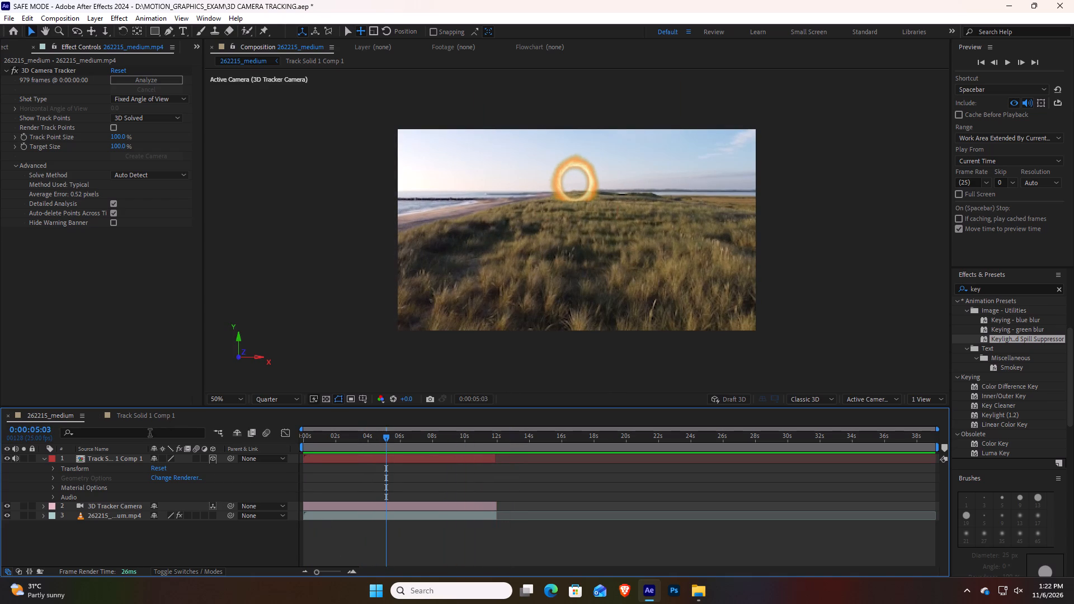
# Open the portal pre-composition Track Solid 1 Comp 1.
pyautogui.doubleClick(102, 456)
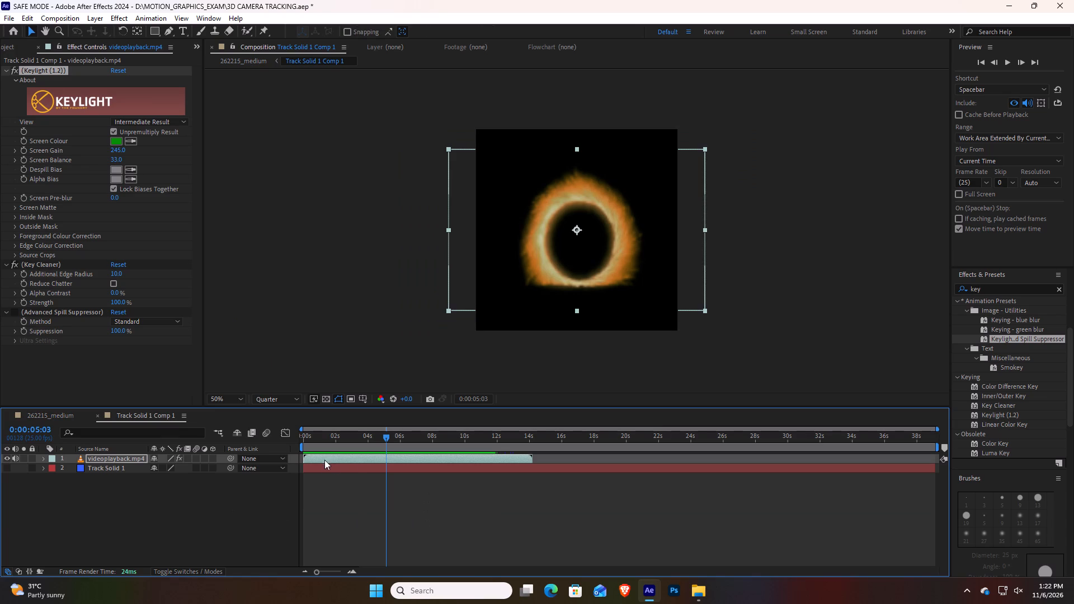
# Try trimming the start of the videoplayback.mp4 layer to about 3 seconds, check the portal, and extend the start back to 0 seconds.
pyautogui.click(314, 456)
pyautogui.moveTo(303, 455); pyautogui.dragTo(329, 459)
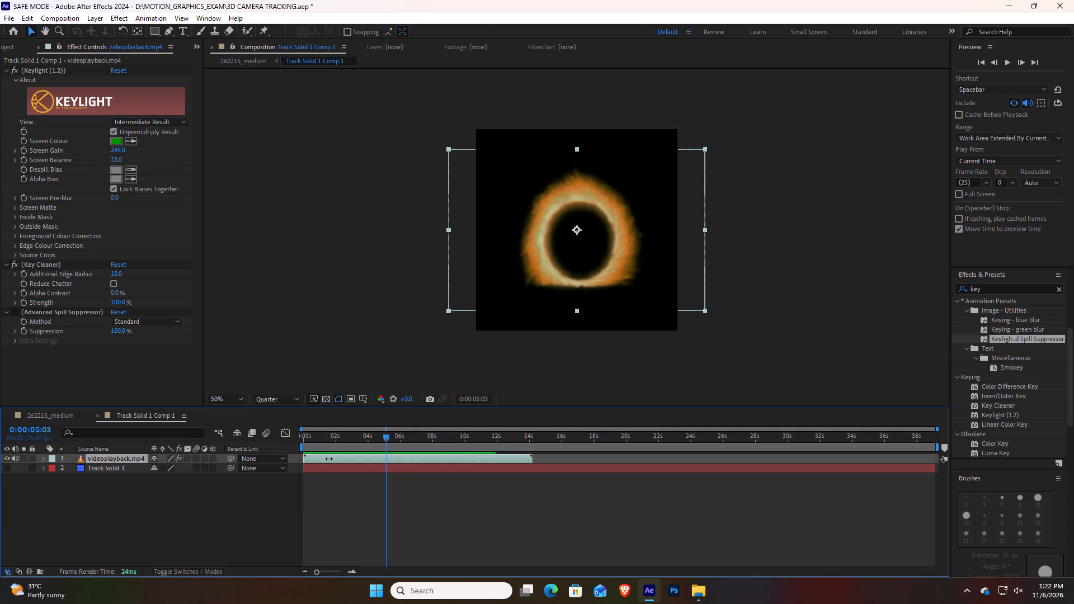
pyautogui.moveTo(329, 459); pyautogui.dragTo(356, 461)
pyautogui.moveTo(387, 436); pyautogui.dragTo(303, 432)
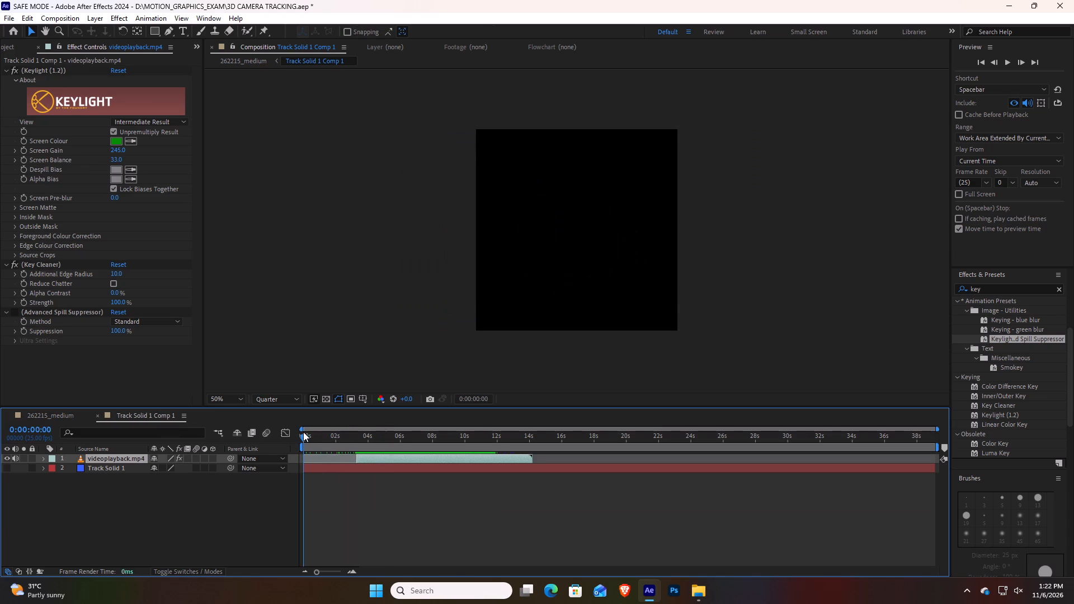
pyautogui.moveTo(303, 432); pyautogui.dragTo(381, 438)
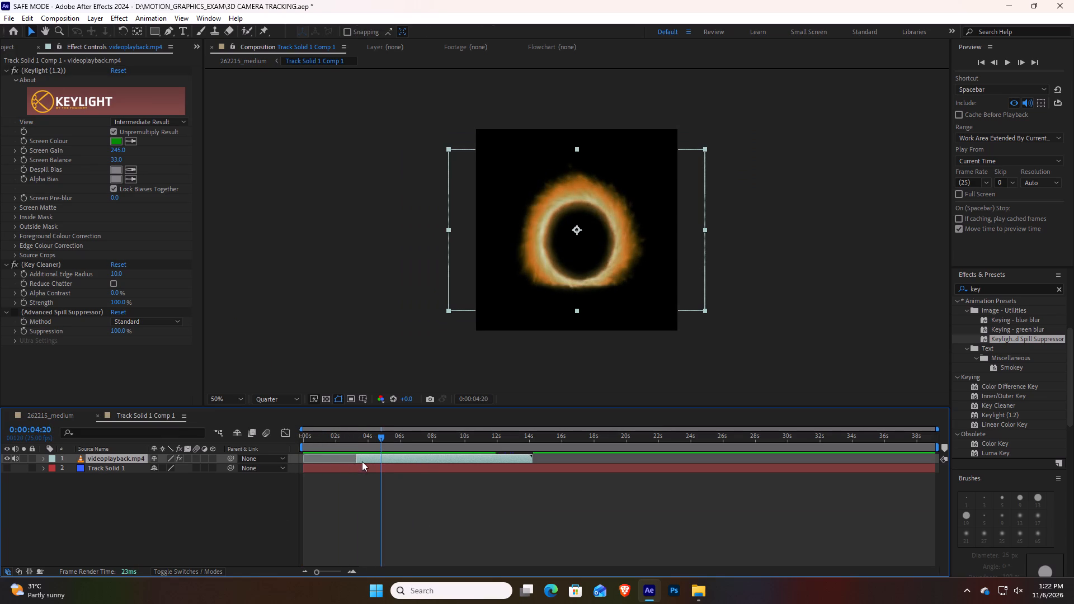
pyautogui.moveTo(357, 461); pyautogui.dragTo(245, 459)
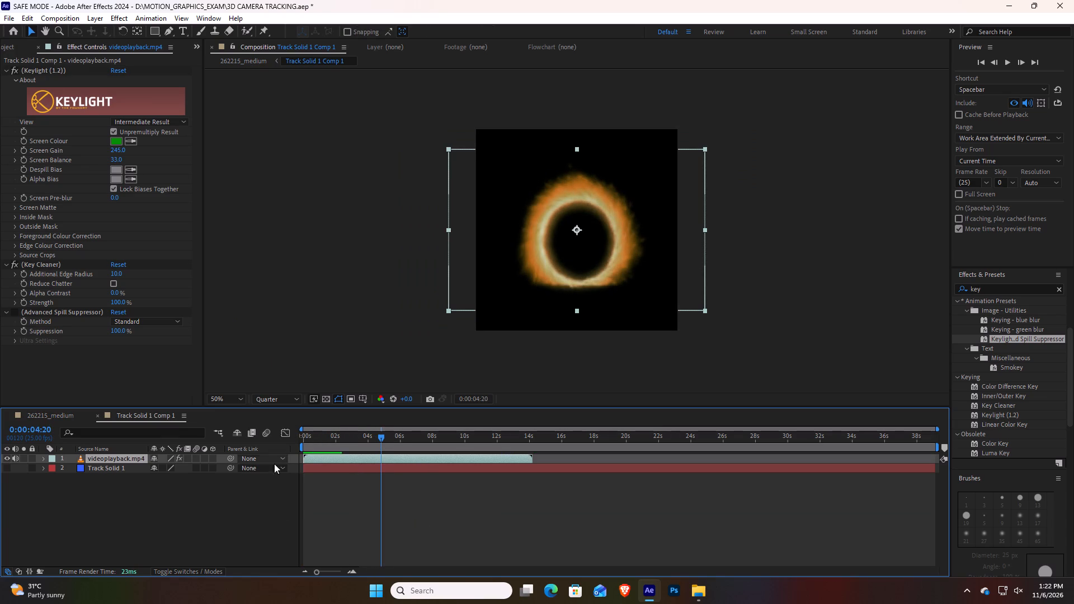